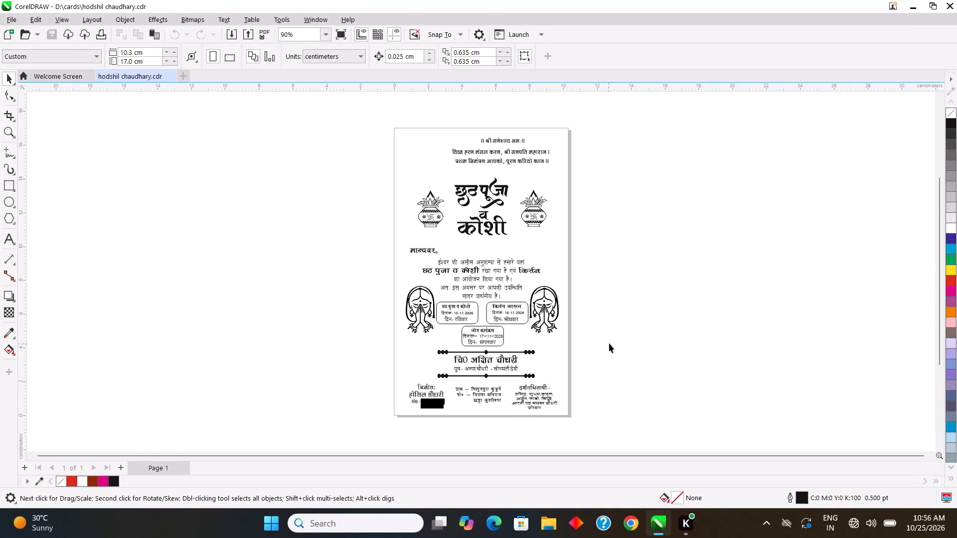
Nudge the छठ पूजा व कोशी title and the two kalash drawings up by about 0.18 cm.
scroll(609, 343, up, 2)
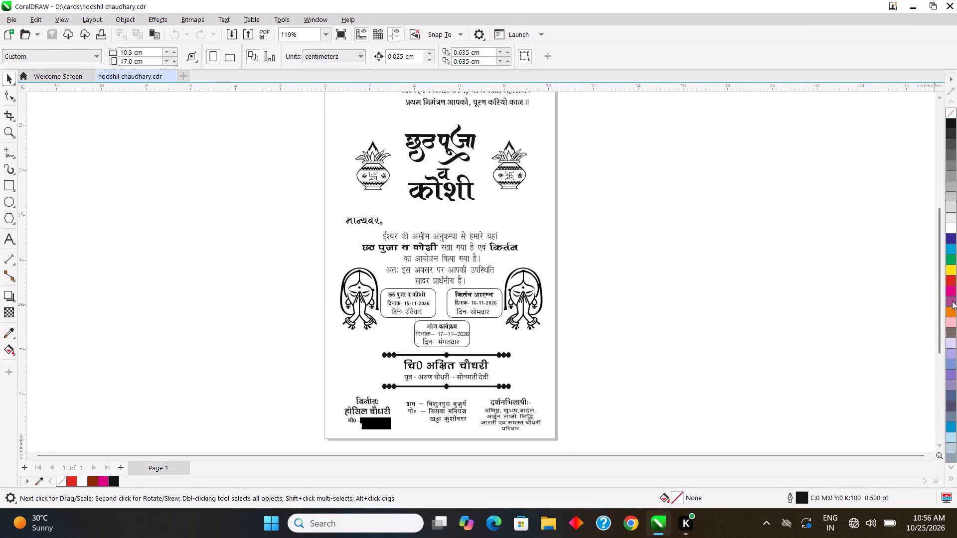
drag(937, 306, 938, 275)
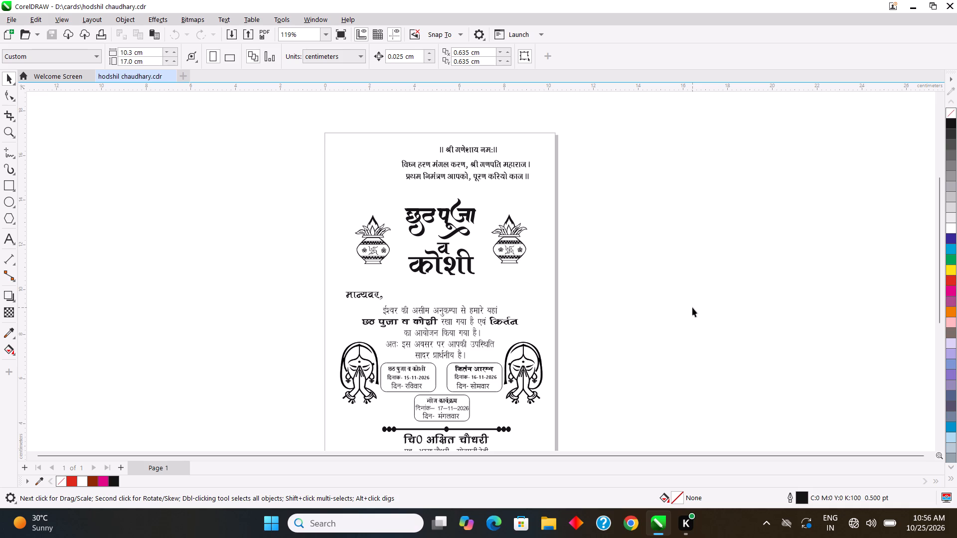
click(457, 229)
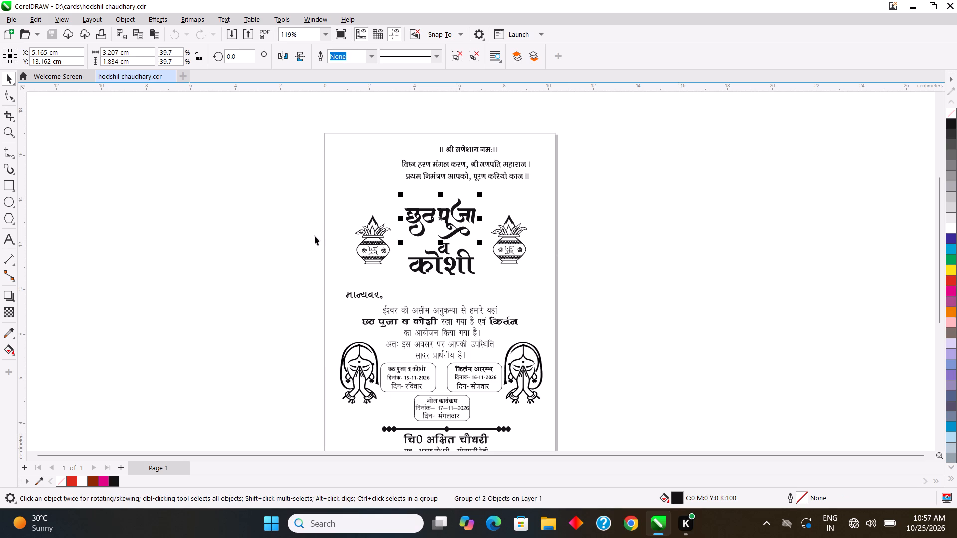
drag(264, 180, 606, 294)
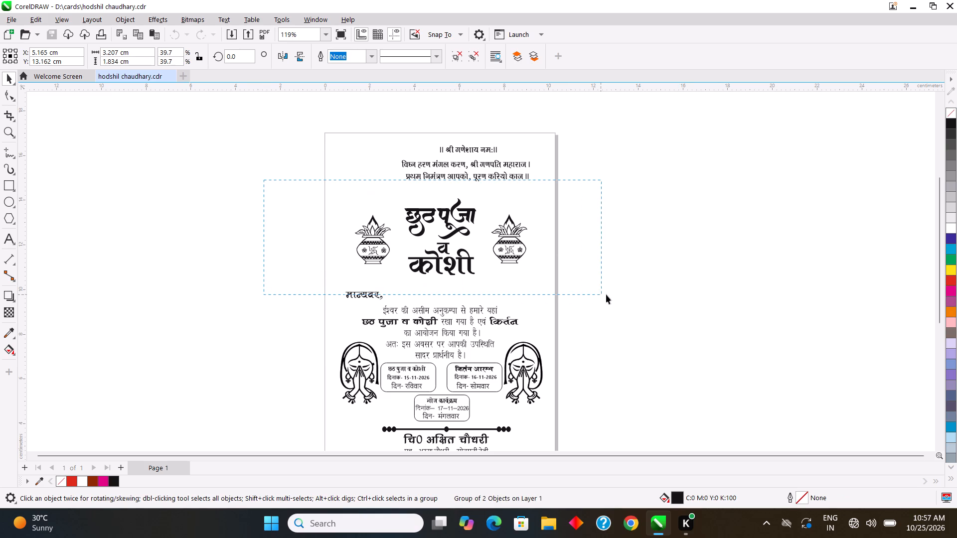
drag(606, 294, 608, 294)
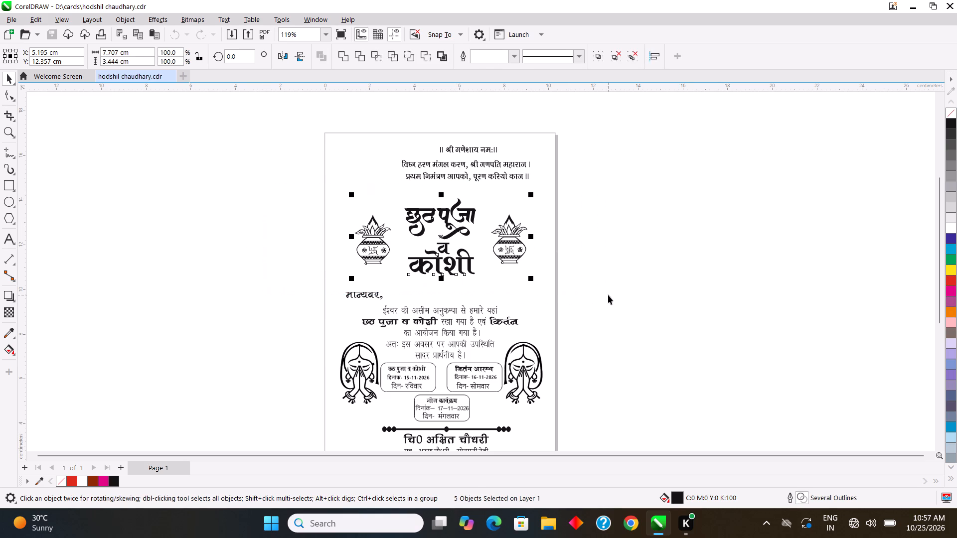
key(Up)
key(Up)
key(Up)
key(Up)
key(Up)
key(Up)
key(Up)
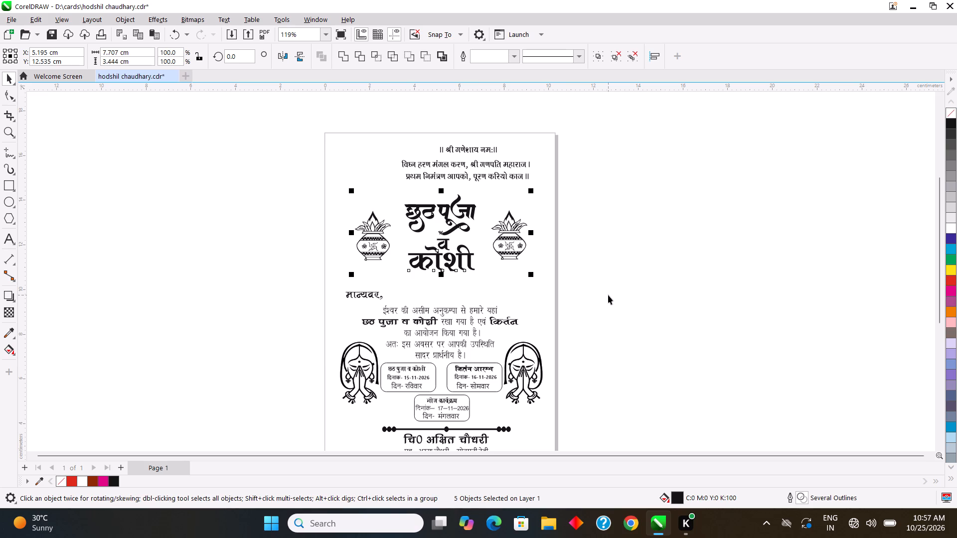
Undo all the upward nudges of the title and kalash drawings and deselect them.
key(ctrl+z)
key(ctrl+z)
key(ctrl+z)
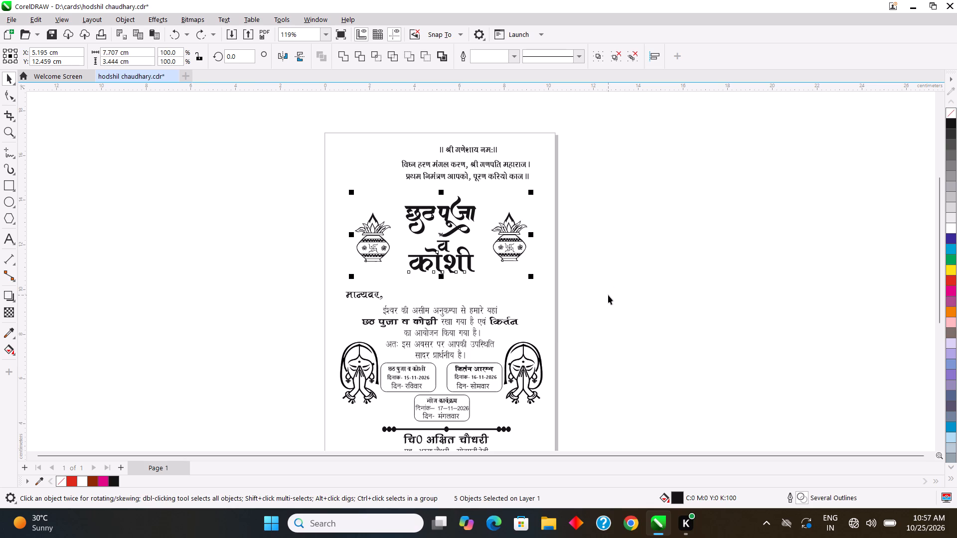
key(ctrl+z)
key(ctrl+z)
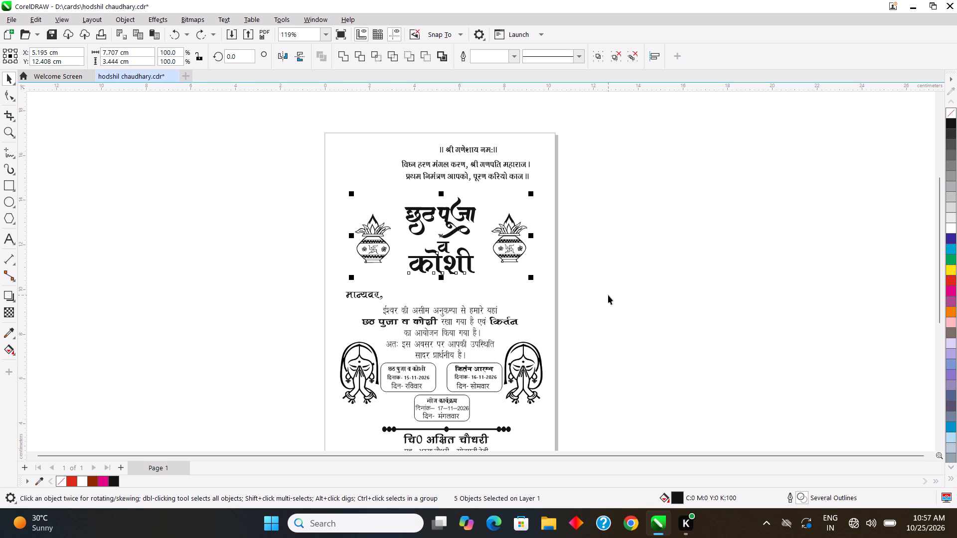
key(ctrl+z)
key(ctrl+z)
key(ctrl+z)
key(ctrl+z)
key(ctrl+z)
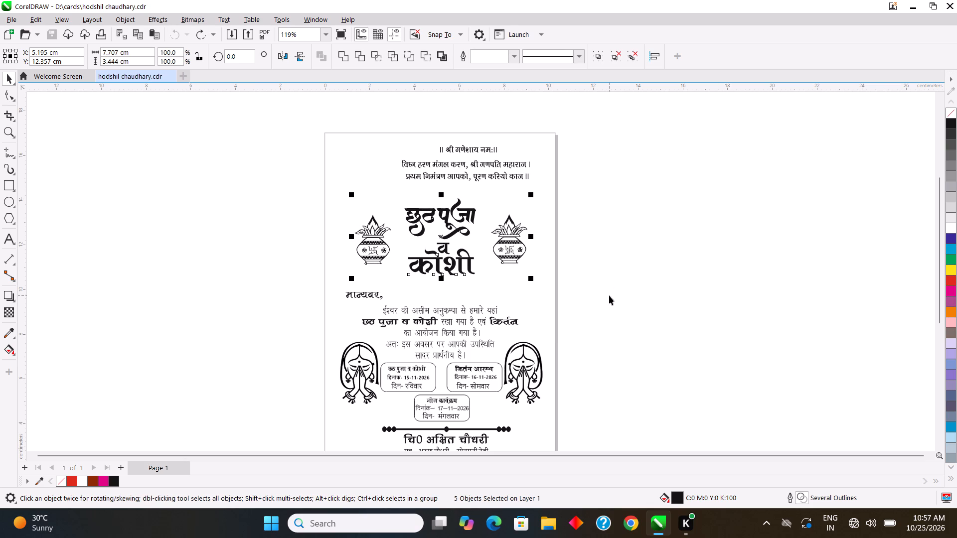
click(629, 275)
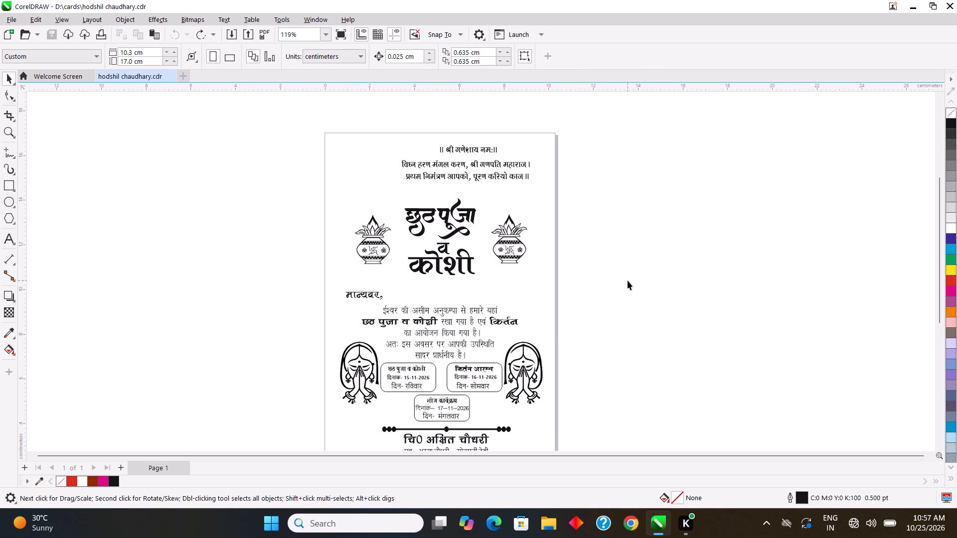
Nudge the मान्यवर greeting and the invitation paragraph up together by about 0.6 cm, closer to the title.
drag(262, 277, 596, 371)
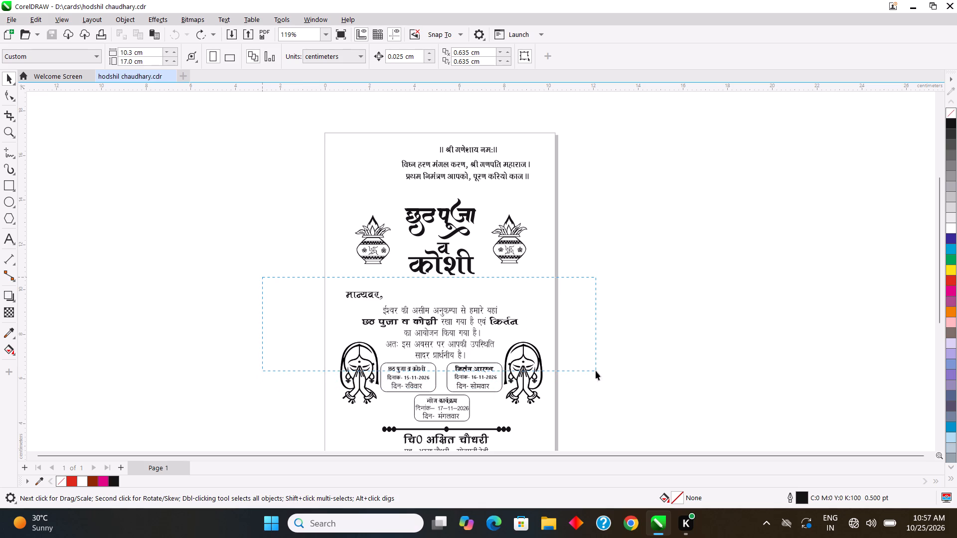
drag(596, 371, 611, 361)
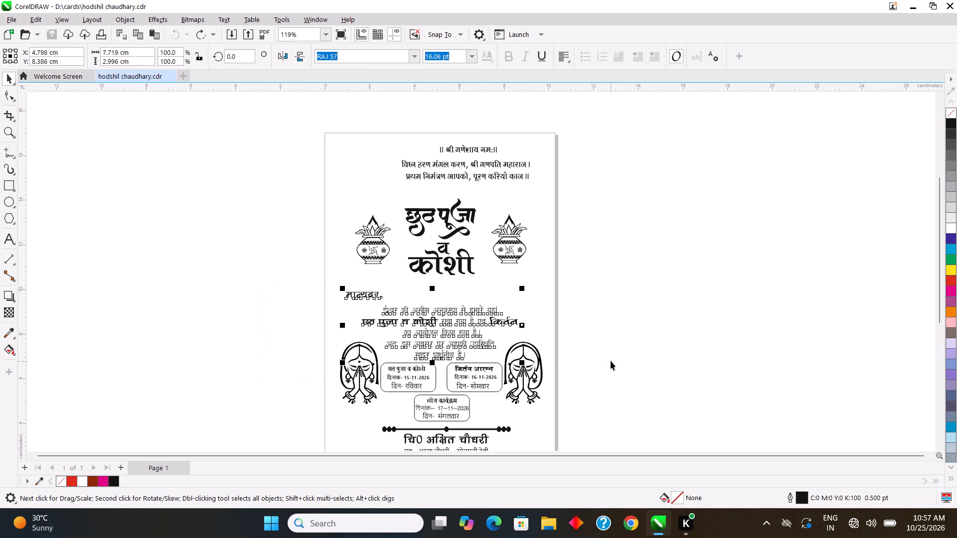
key(Up)
key(Up)
key(Up)
key(Up)
key(Up)
key(Up)
key(Up)
key(Up)
key(Up)
key(Up)
key(Up)
key(Up)
key(Up)
key(Up)
key(Up)
key(Up)
key(Up)
key(Up)
key(Up)
key(Up)
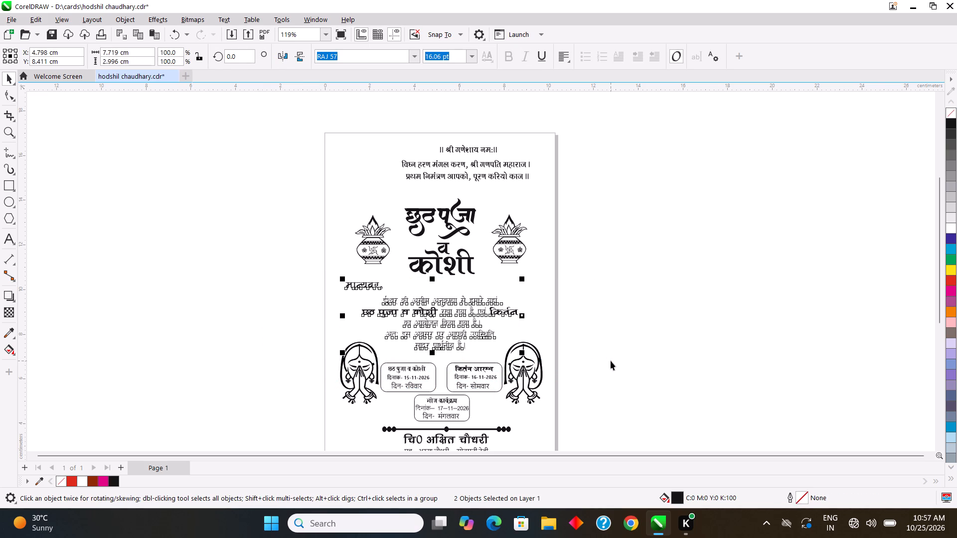
key(Up)
key(Up)
key(Up)
key(Up)
key(Up)
key(Up)
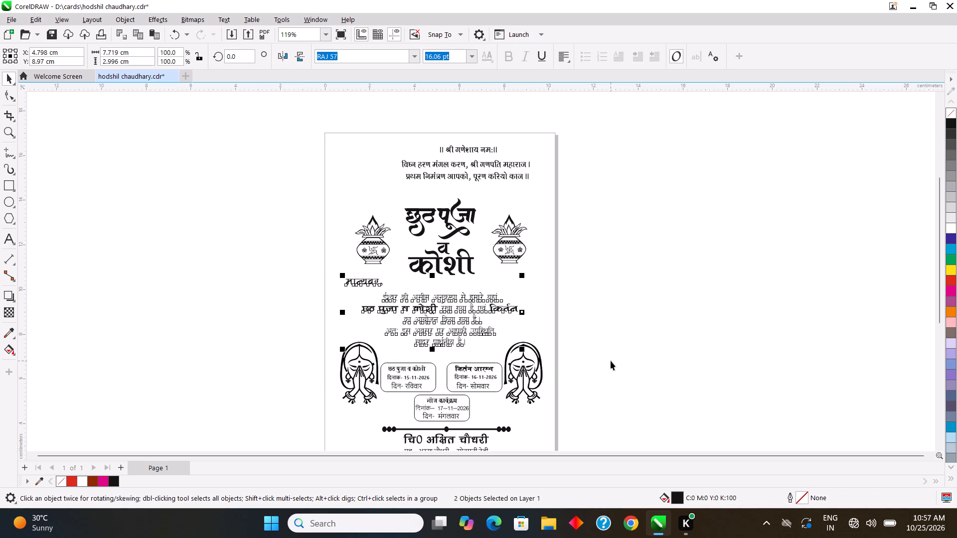
key(Up)
click(653, 325)
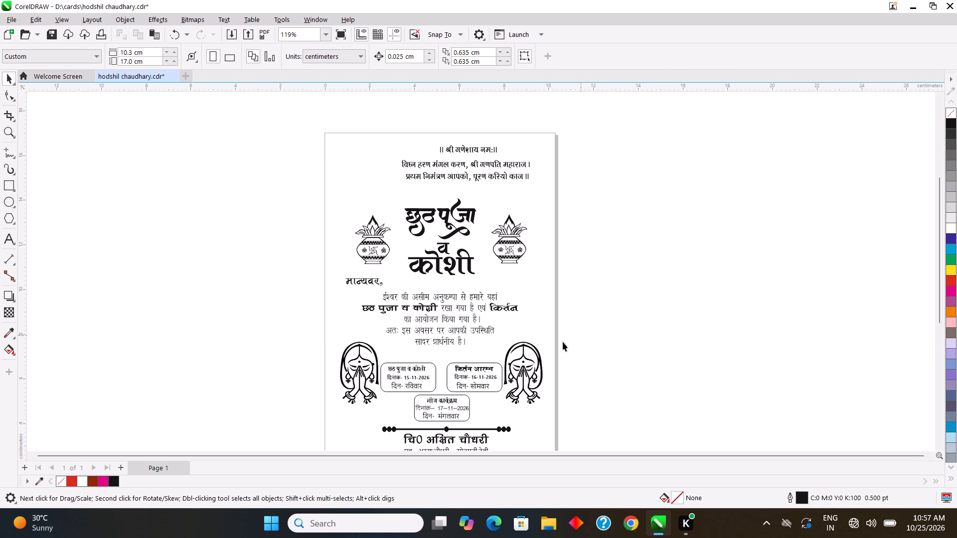
Move the 17-11-2026 date line out of the भोज कार्यक्रम box onto the blank area beside the page.
click(441, 408)
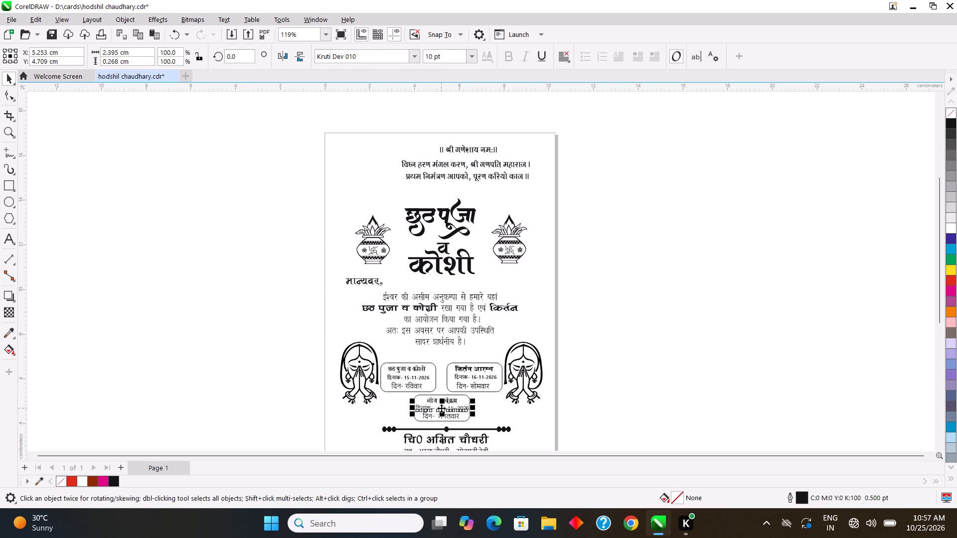
drag(441, 408, 817, 313)
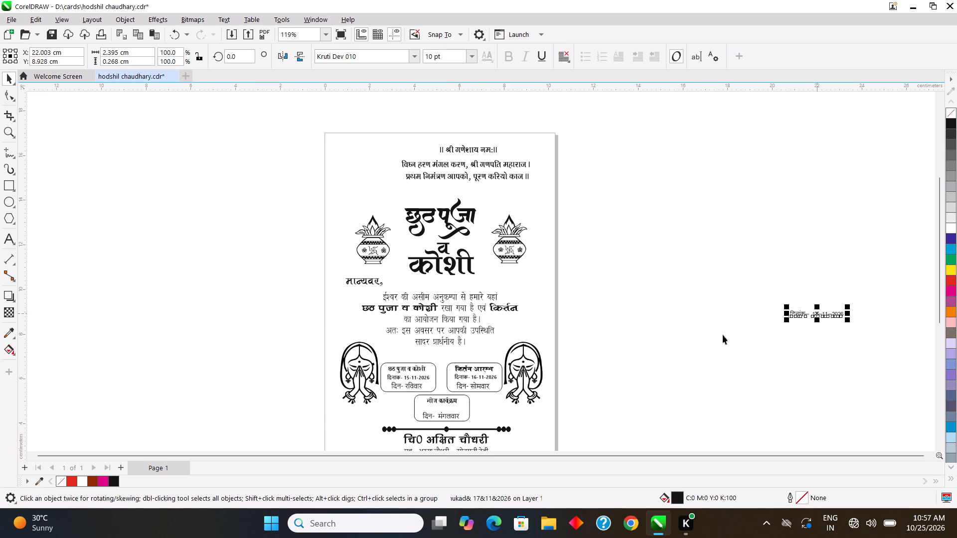
Append "+" to the 16-11-2026 date line in the किर्तन आरम्भ box.
click(481, 377)
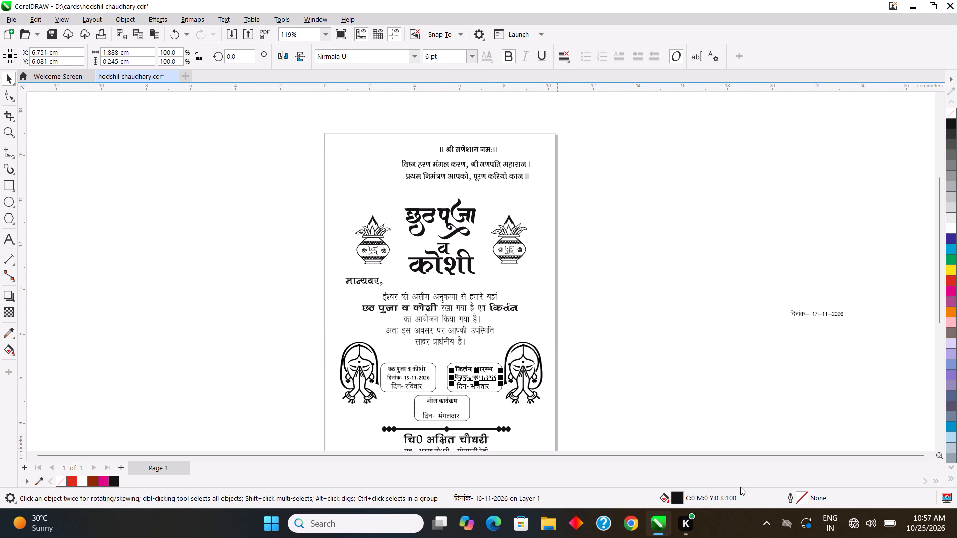
click(2, 242)
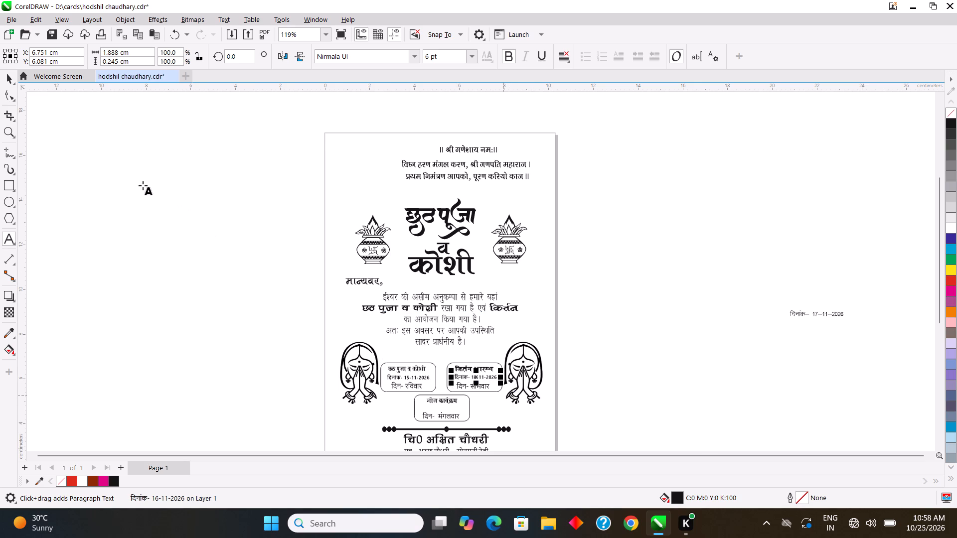
key(plus)
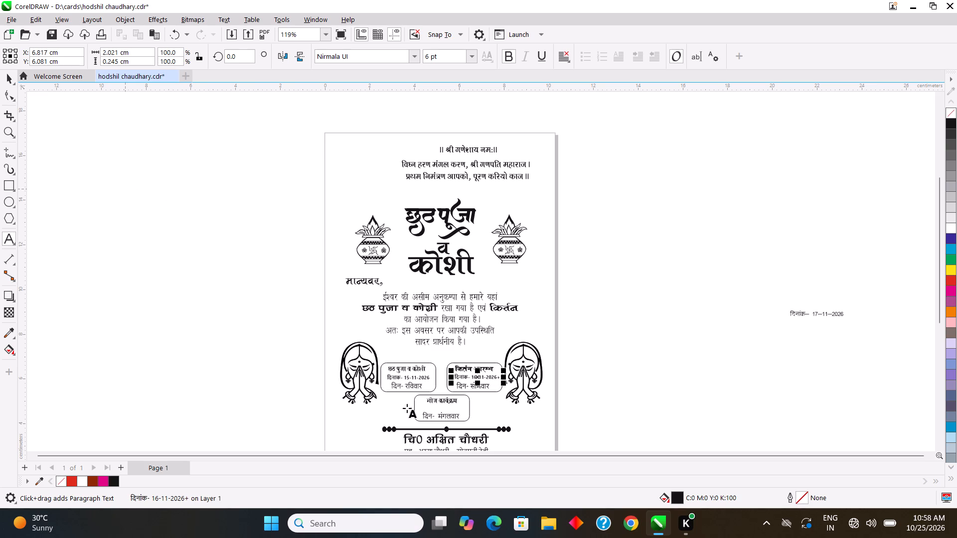
click(1, 80)
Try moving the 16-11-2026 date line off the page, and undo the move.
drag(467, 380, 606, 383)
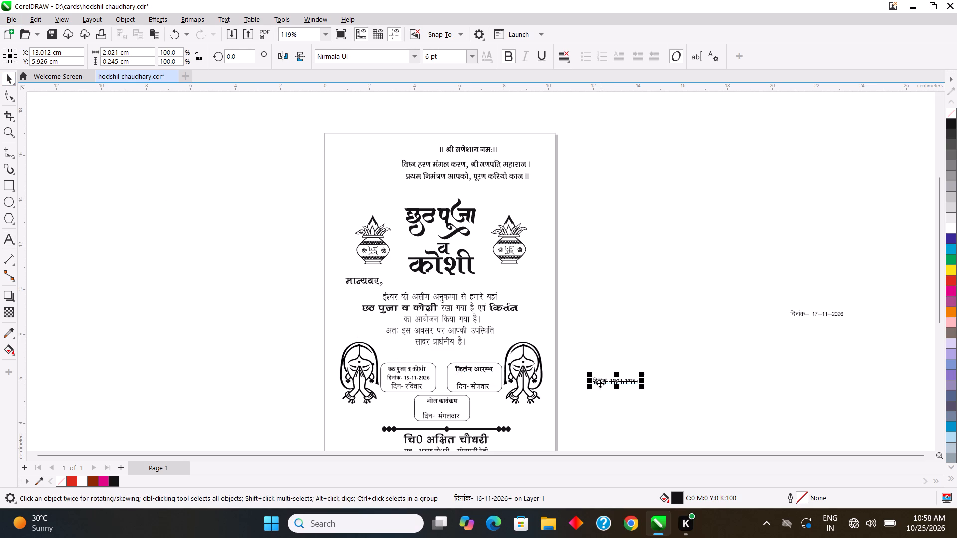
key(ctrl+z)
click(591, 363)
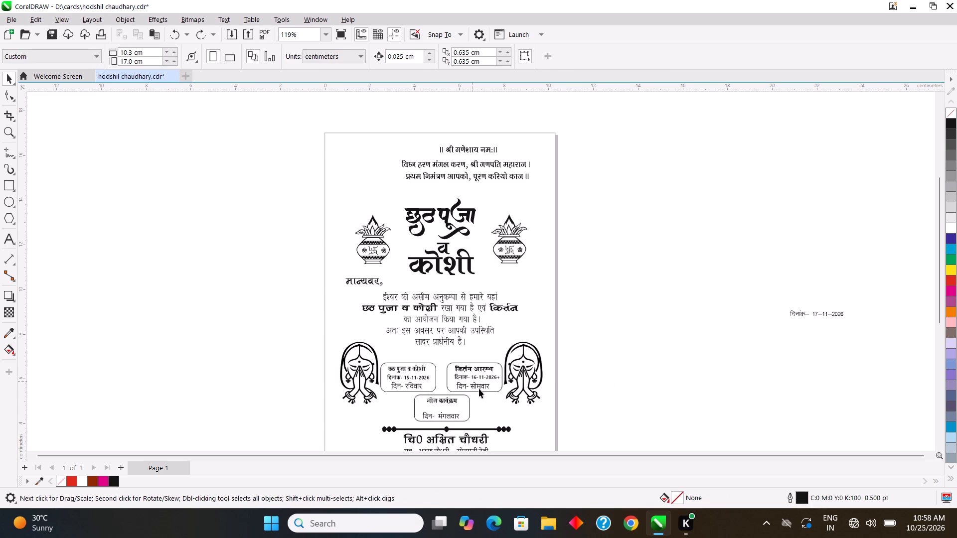
Duplicate the 16-11-2026 date line and place the copy off the page, at about X 13 cm, Y 5 cm.
click(478, 377)
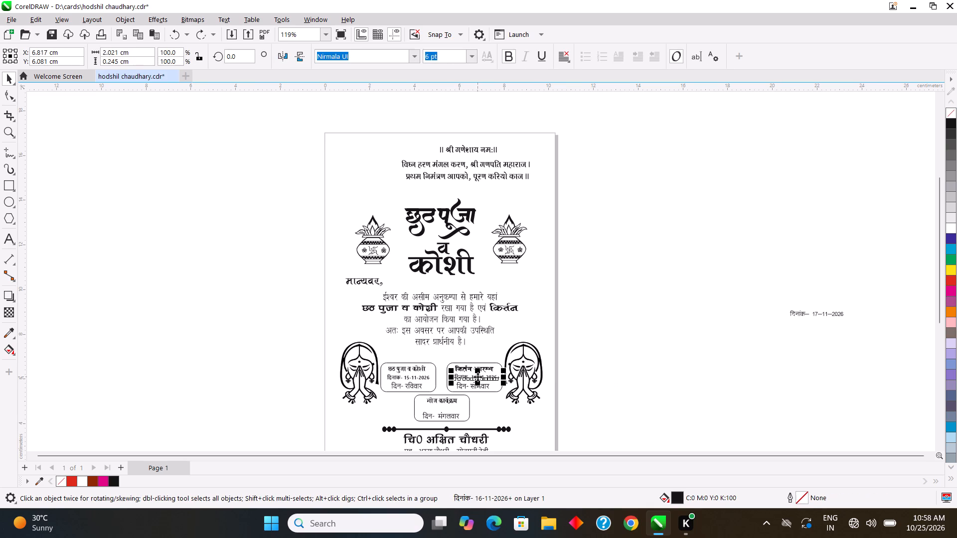
key(plus)
drag(477, 378, 477, 378)
drag(477, 378, 615, 402)
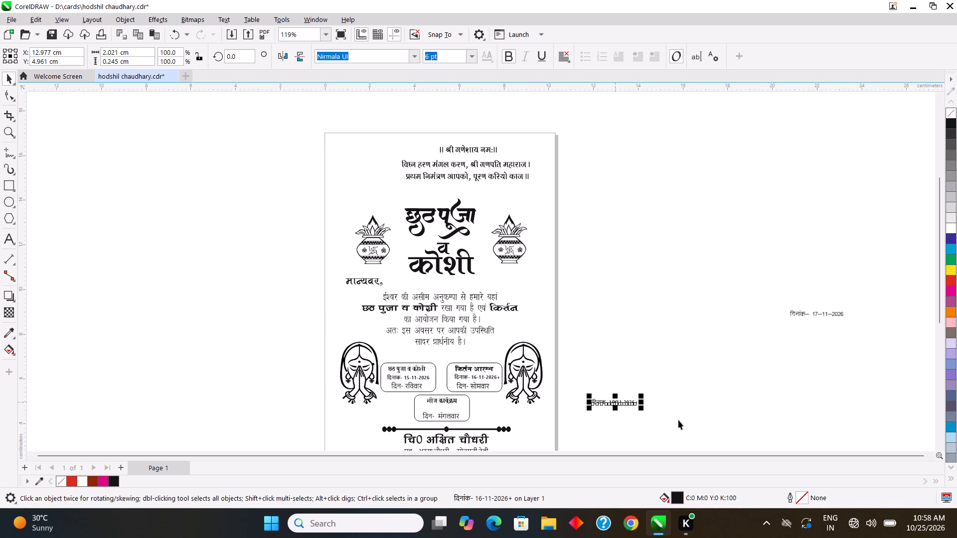
Set the font size of the 15-11-2026 date line in the छठ पूजा व कोशी box to 7 pt.
click(416, 377)
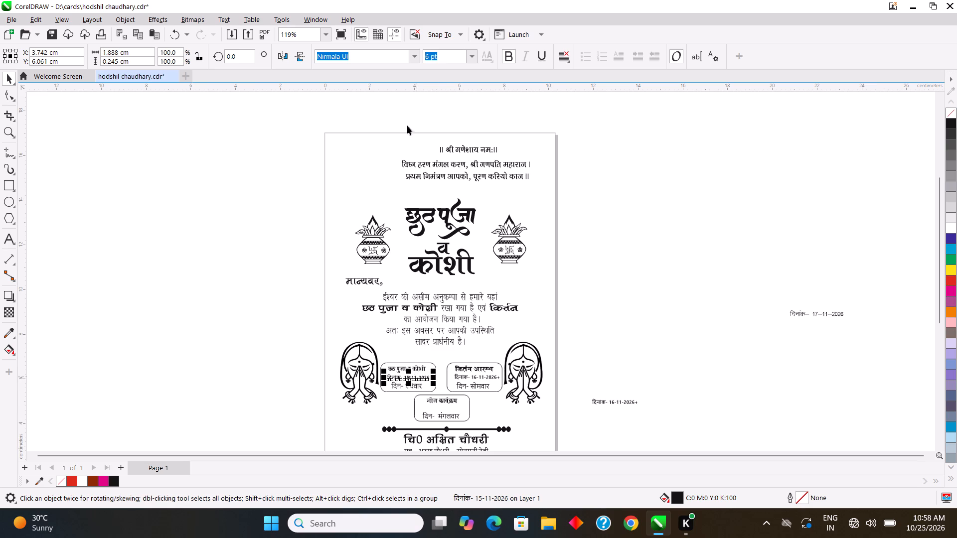
click(444, 59)
click(442, 54)
drag(442, 54, 426, 49)
drag(426, 49, 418, 48)
key(7)
key(Return)
click(639, 341)
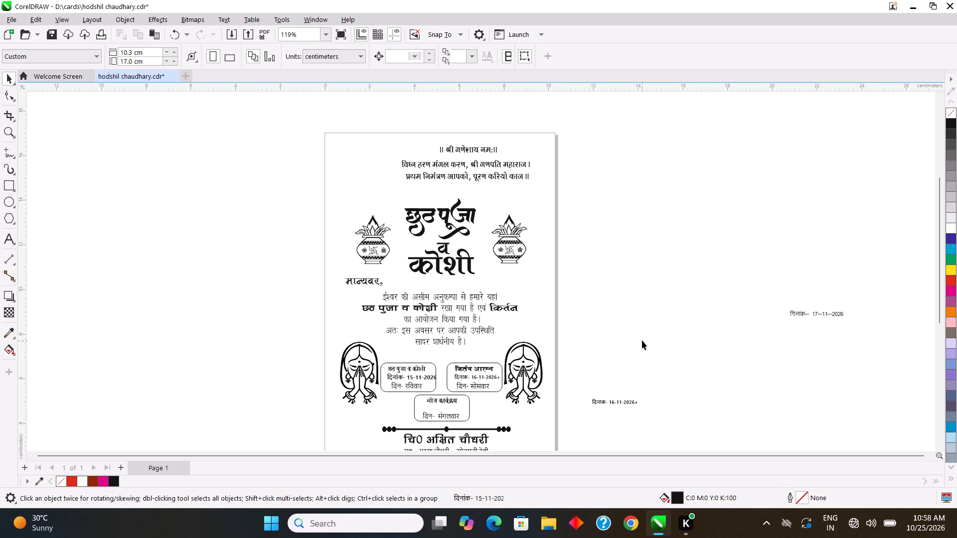
Set the font size of the 16-11-2026 date line in the किर्तन आरम्भ box to 7 pt.
click(475, 376)
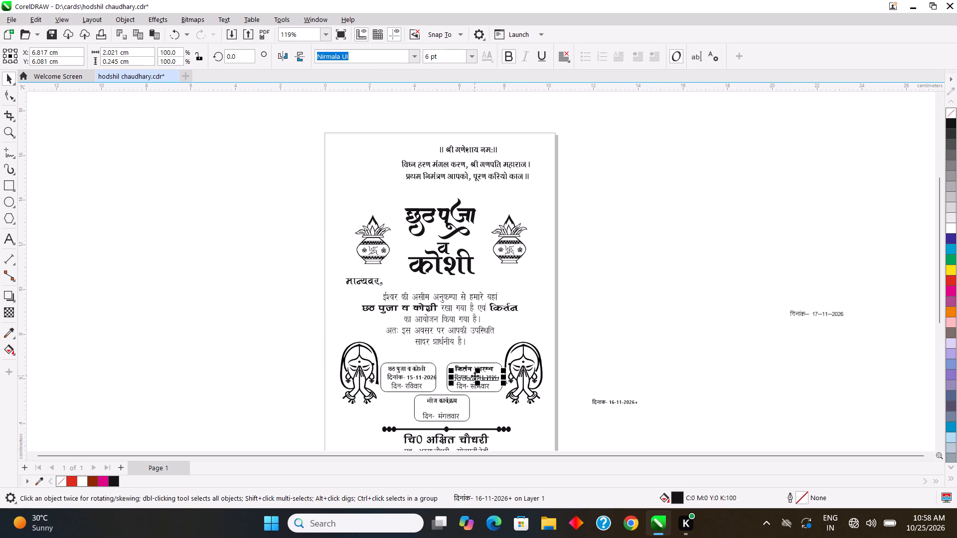
click(445, 56)
drag(445, 56, 430, 56)
drag(430, 56, 413, 56)
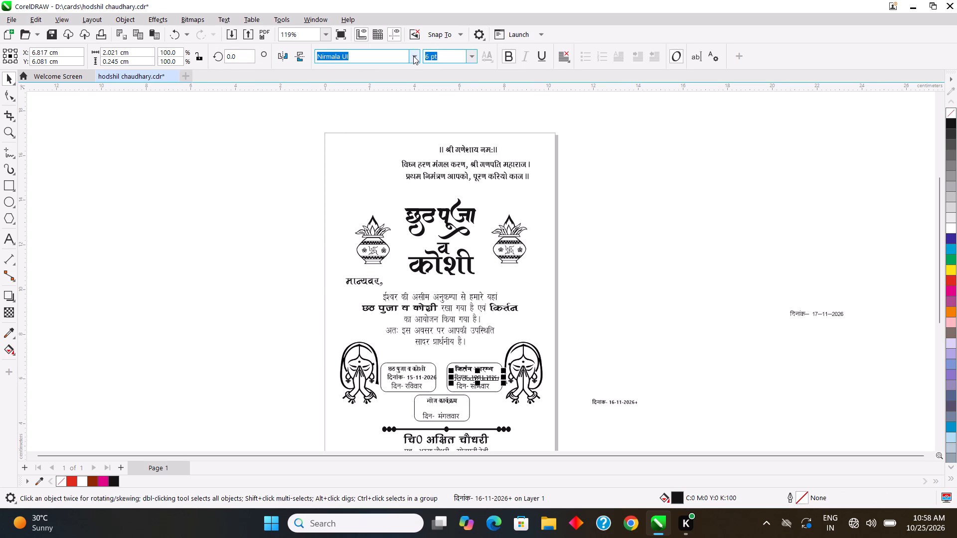
key(7)
key(Return)
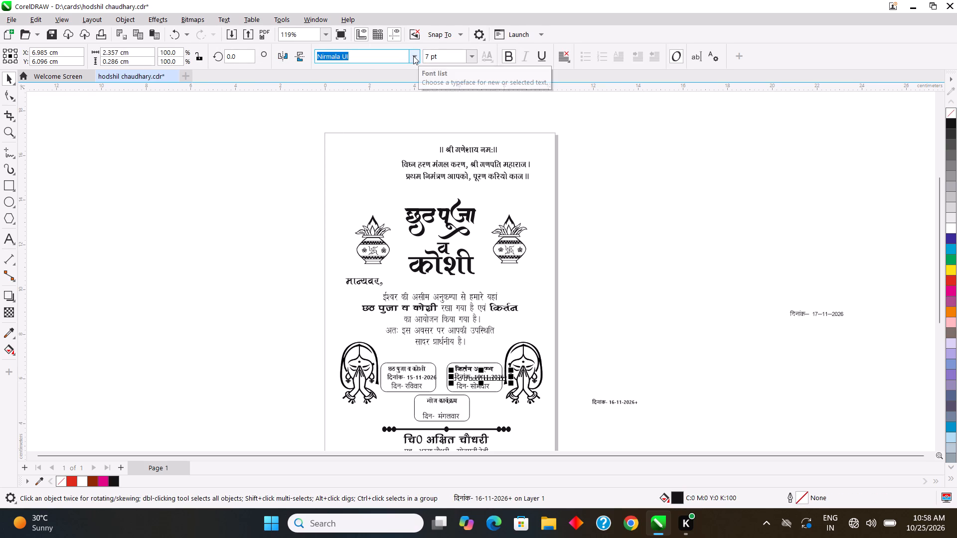
click(723, 232)
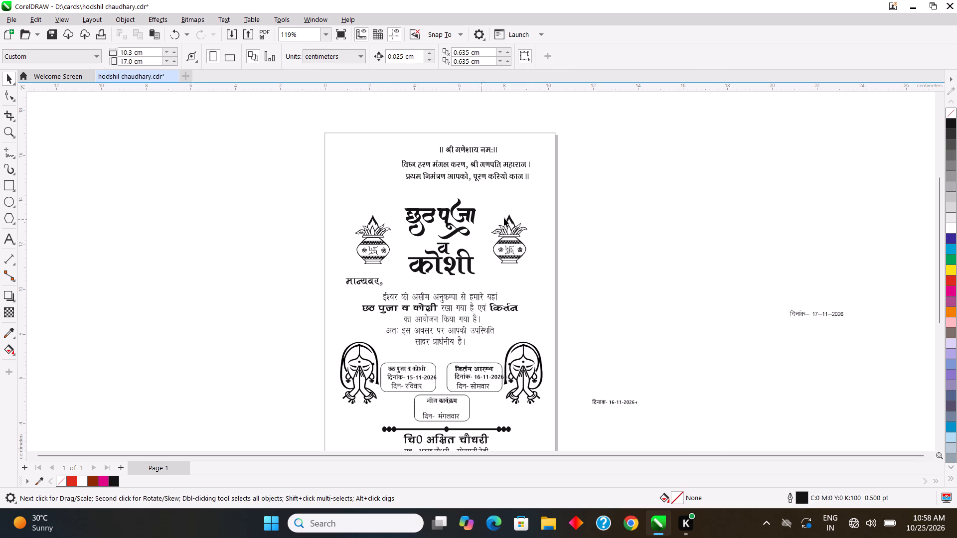
Set the font size of the invitation paragraph beginning ईश्वर की असीम अनुकम्पा to 16 pt.
click(434, 316)
click(447, 316)
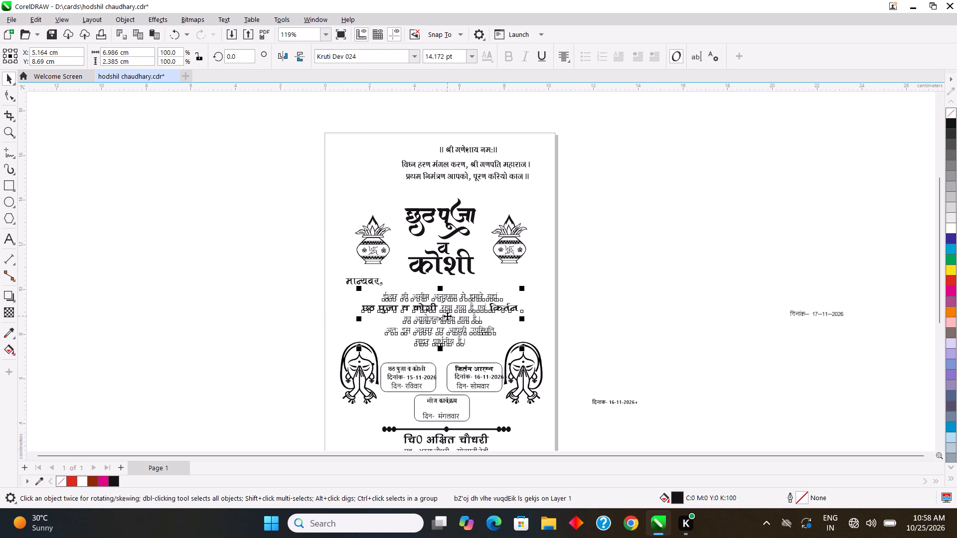
drag(460, 56, 430, 52)
drag(454, 58, 414, 56)
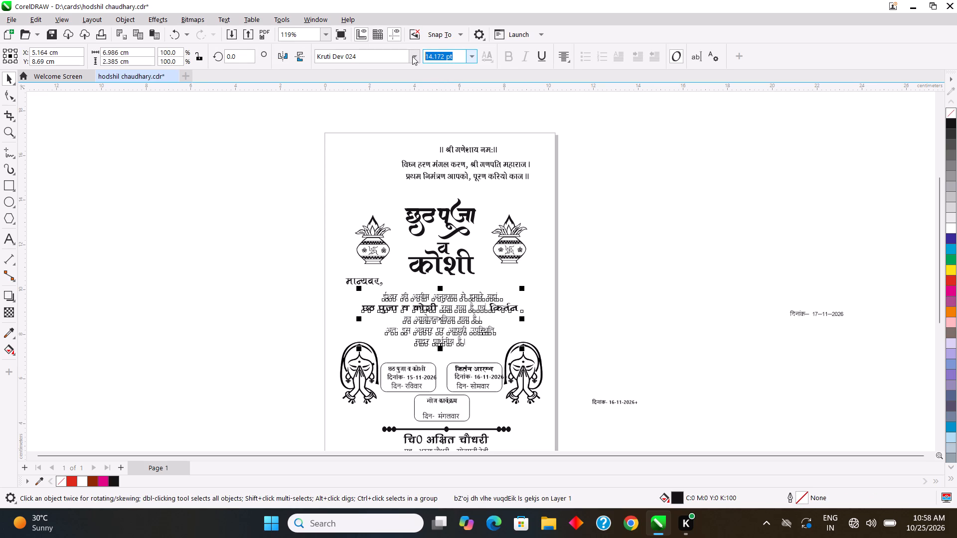
text(16)
key(Return)
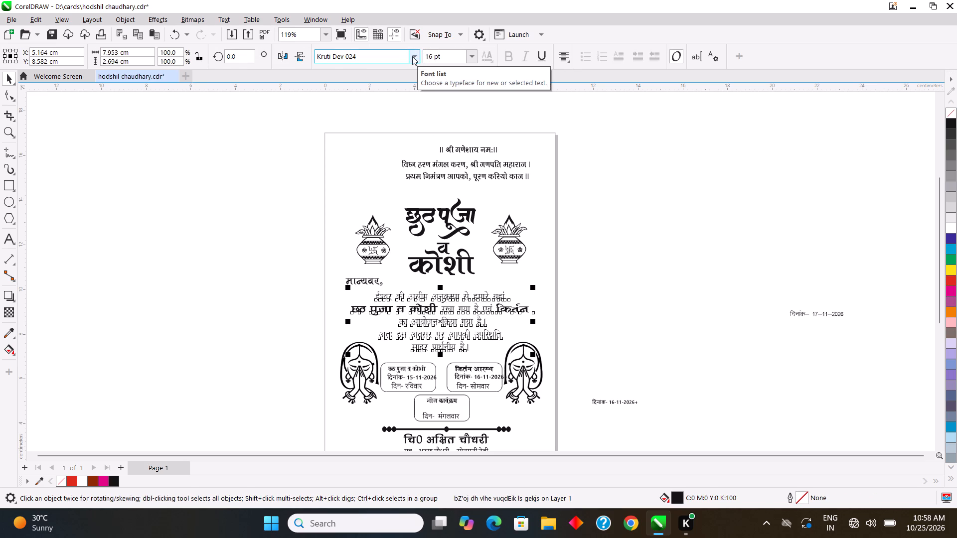
click(676, 290)
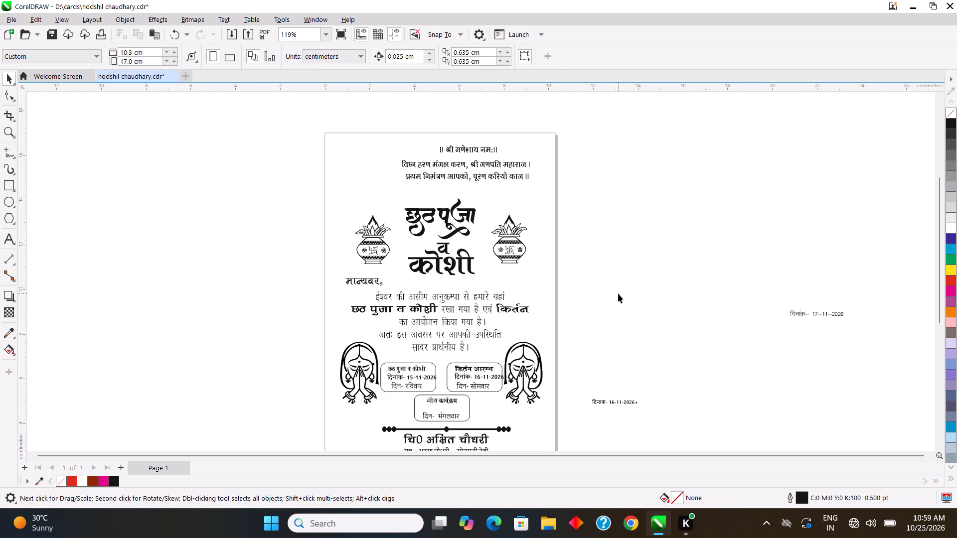
Set the font size of the छठ पूजा व कोशी heading in the event box to 12 pt.
scroll(618, 293, down, 1)
scroll(618, 293, up, 2)
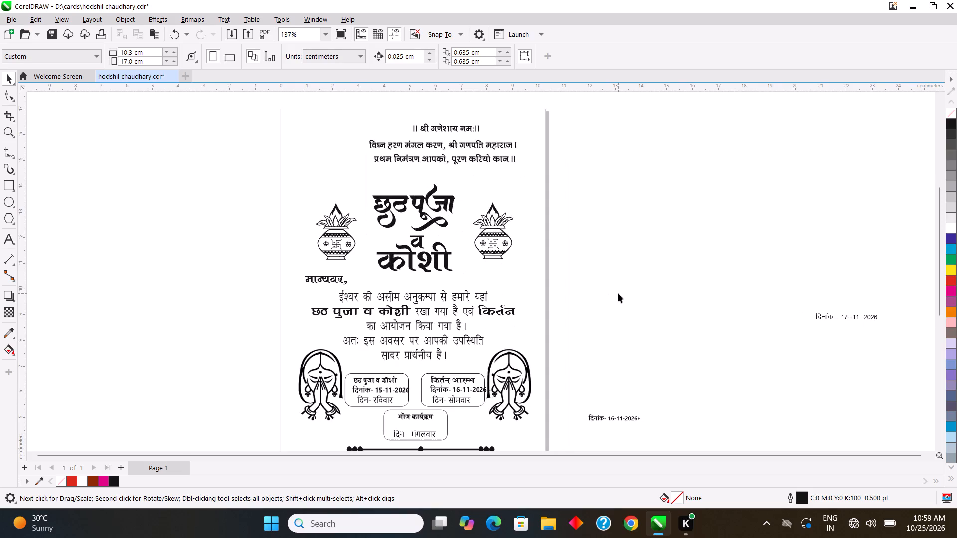
drag(940, 301, 946, 323)
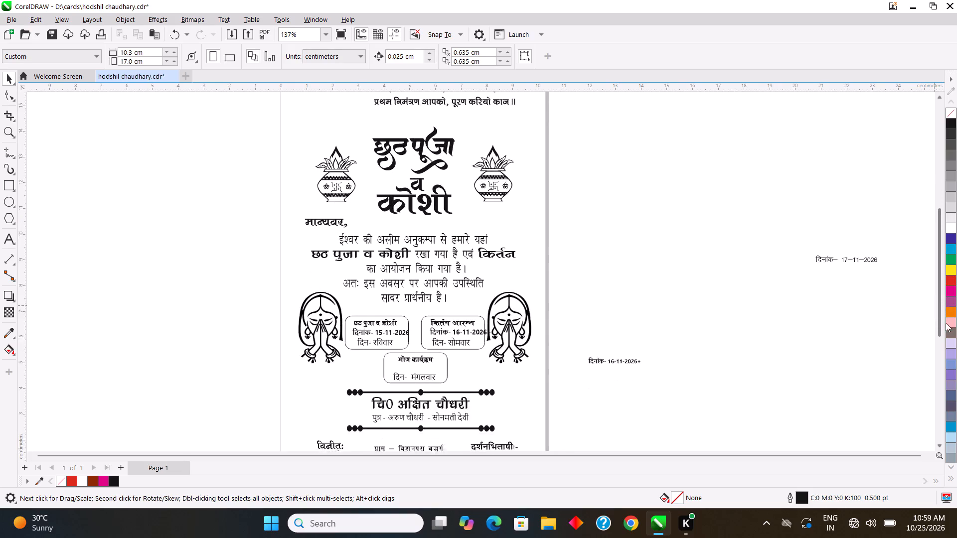
drag(946, 323, 948, 332)
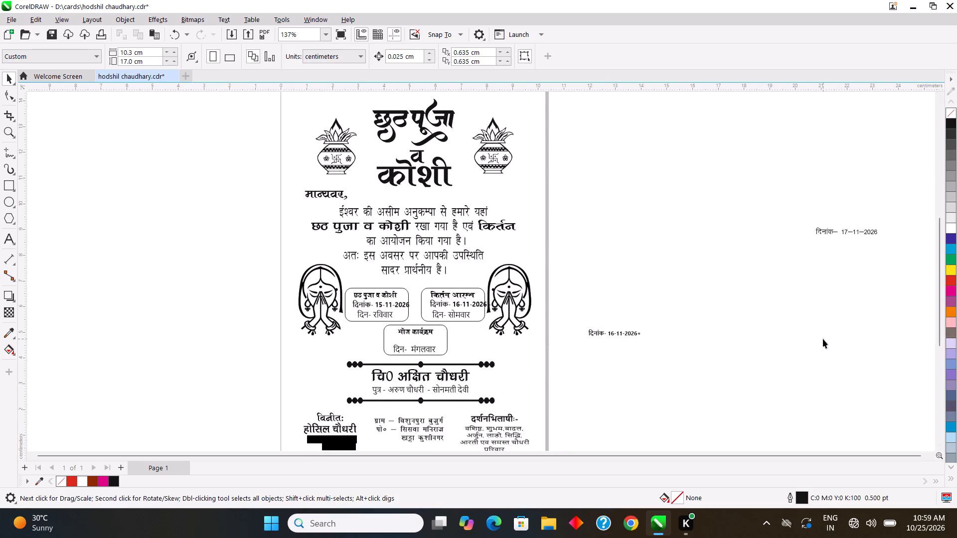
click(374, 296)
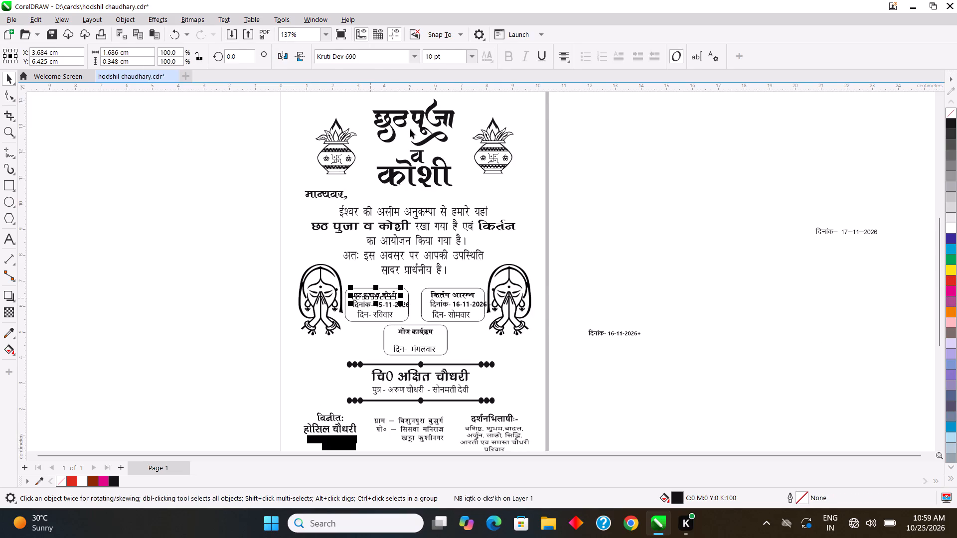
drag(452, 58, 425, 58)
drag(449, 56, 402, 60)
text(12)
key(Return)
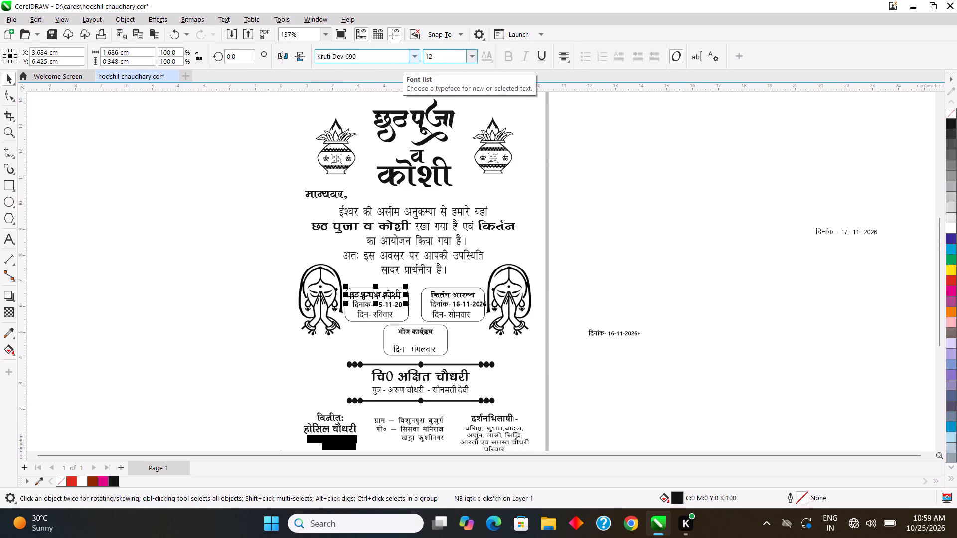
click(671, 224)
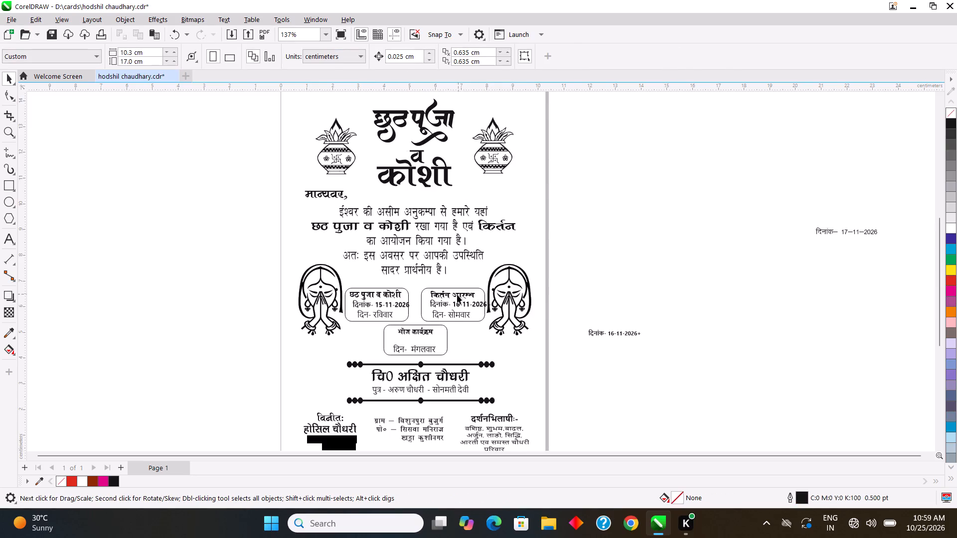
Set the font size of the किर्तन आरम्भ heading in its event box to 12 pt.
click(457, 294)
click(444, 54)
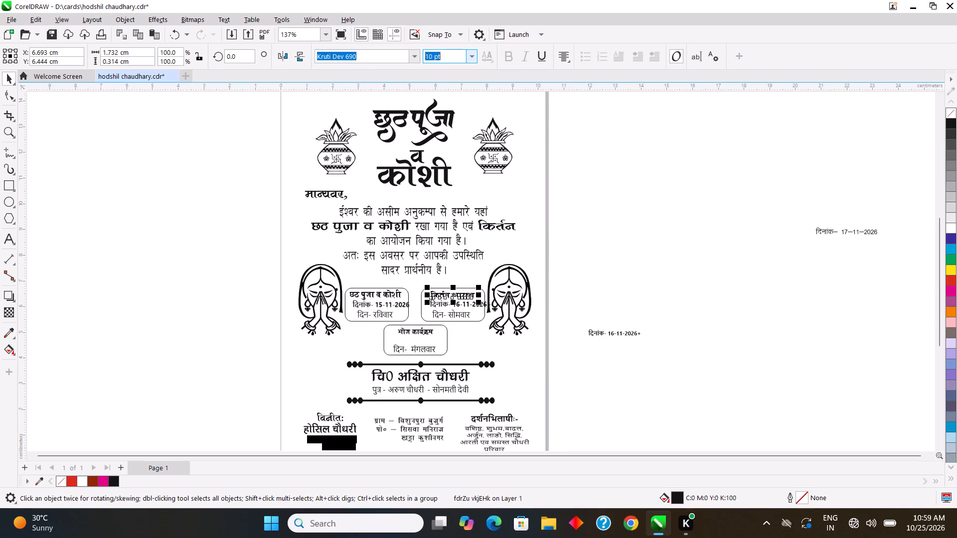
drag(445, 53, 420, 53)
text(12)
key(Return)
click(616, 193)
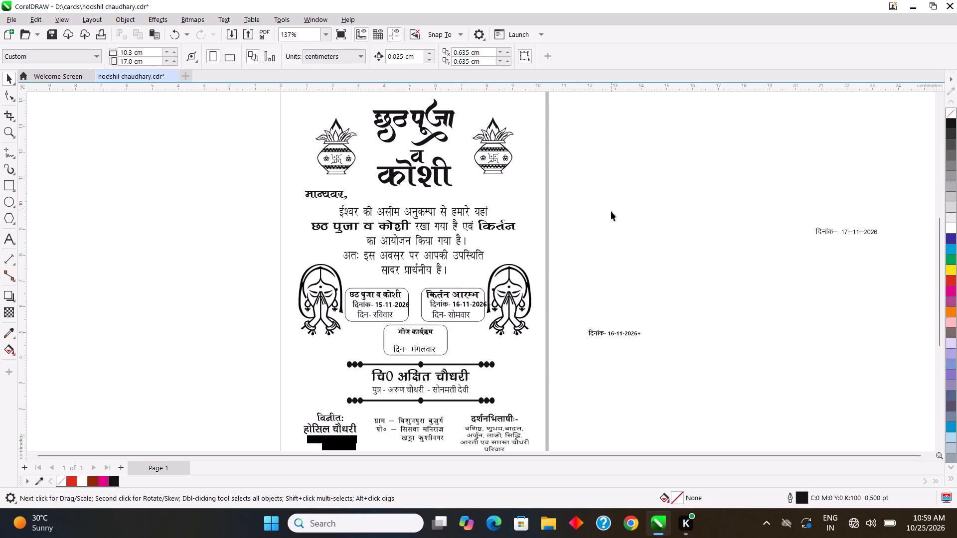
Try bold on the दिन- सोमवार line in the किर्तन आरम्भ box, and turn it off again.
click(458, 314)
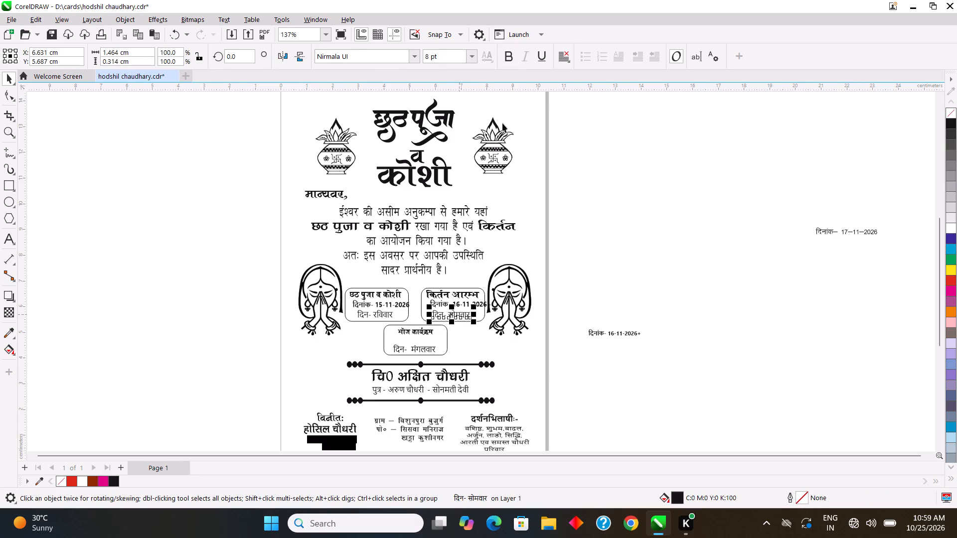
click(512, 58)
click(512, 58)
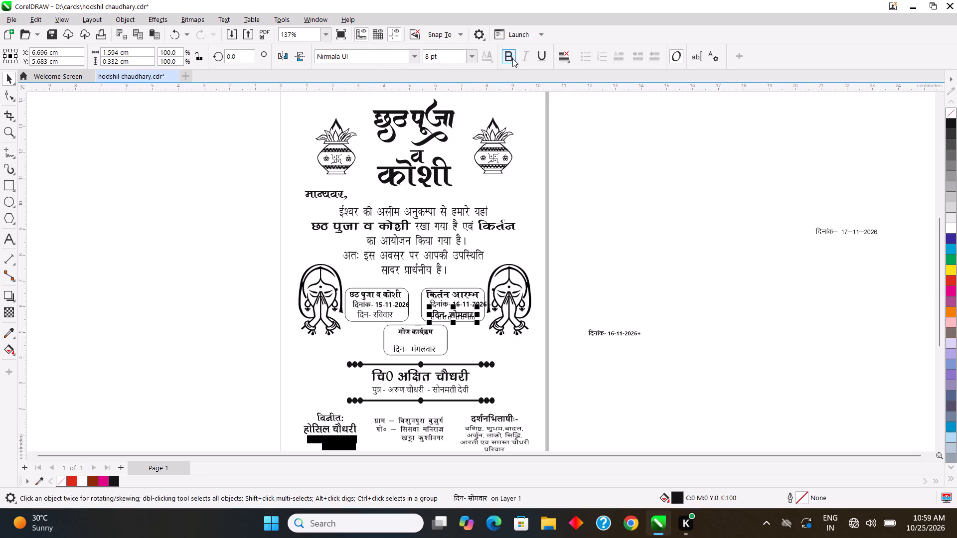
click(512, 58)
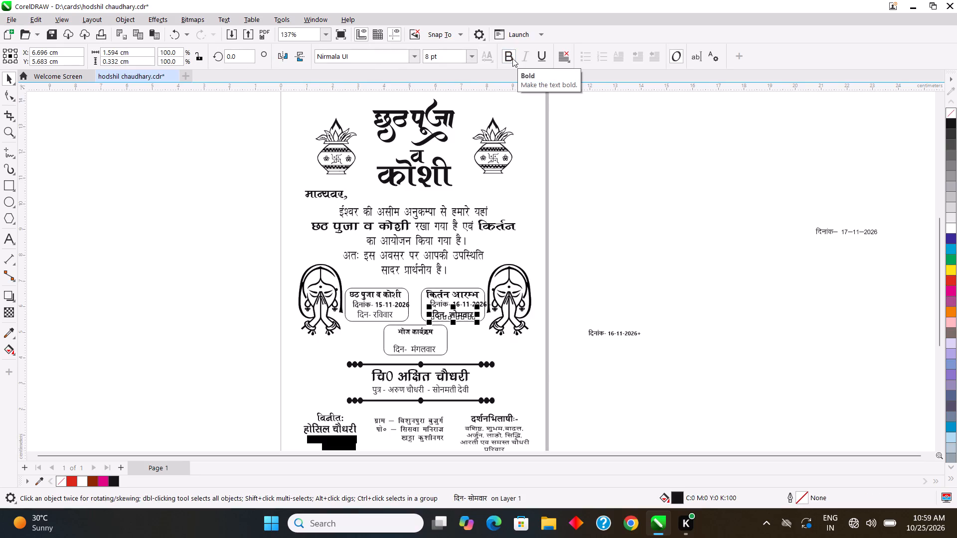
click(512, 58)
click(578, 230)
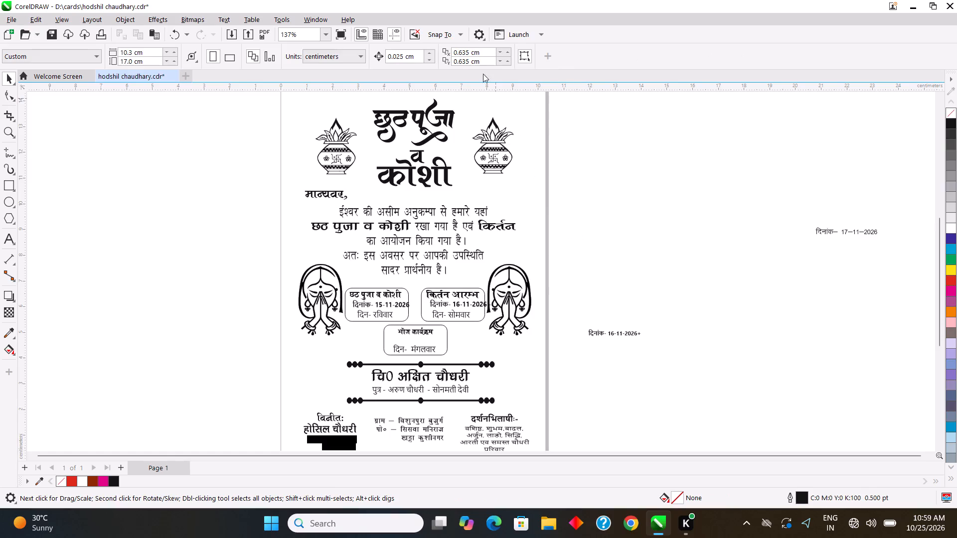
Nudge the 16-11-2026 date line leftward within the किर्तन आरम्भ box to about X 6.7 cm.
click(444, 302)
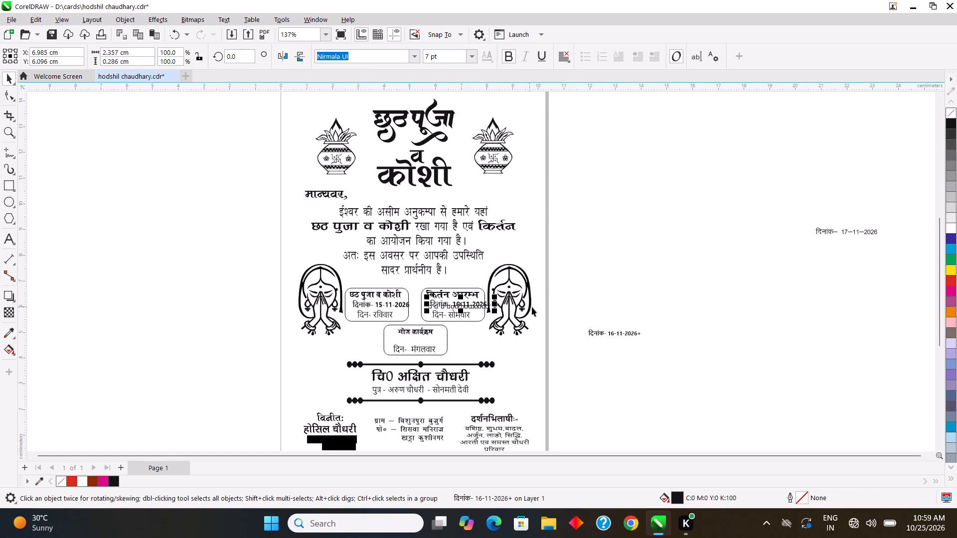
key(Left)
key(Left)
key(Left)
key(Left)
key(Left)
key(Left)
key(Left)
key(Left)
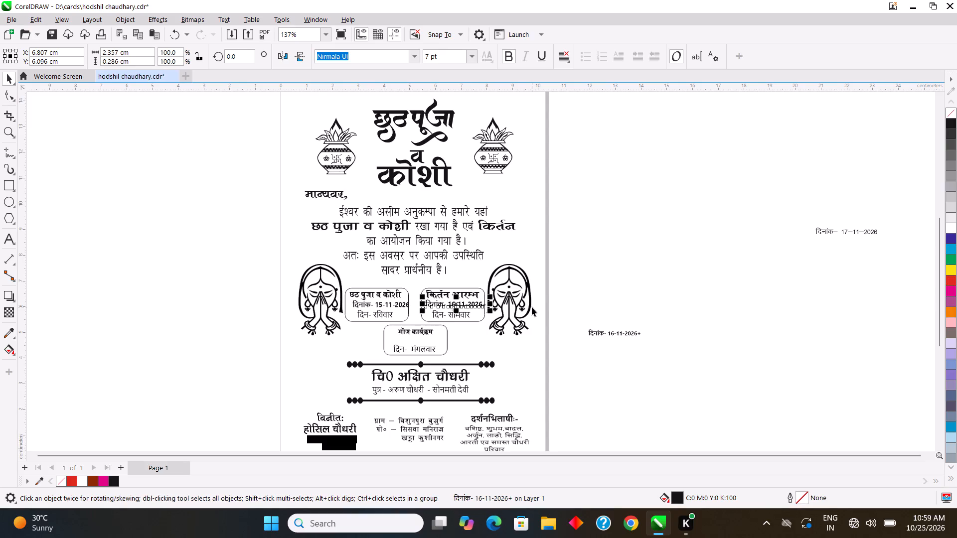
click(597, 249)
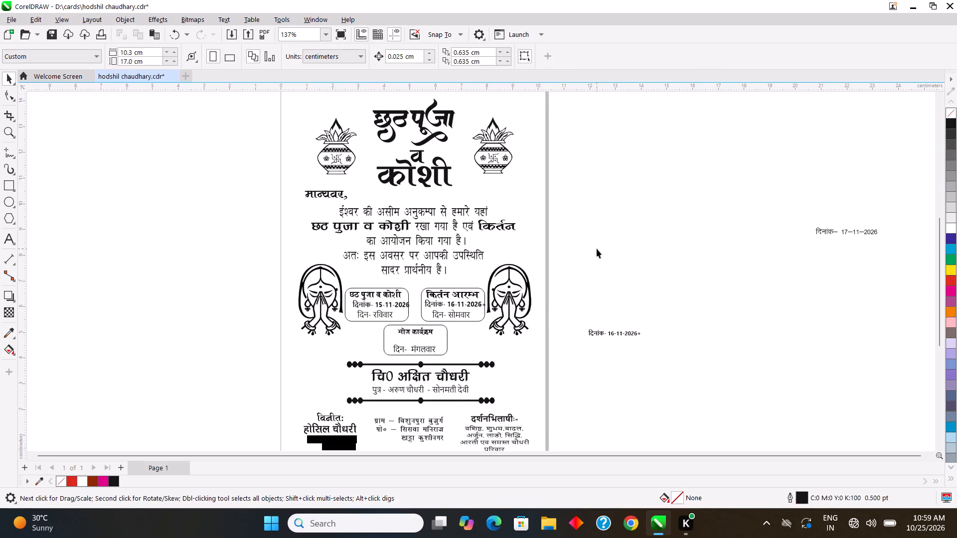
click(467, 304)
key(Left)
key(Left)
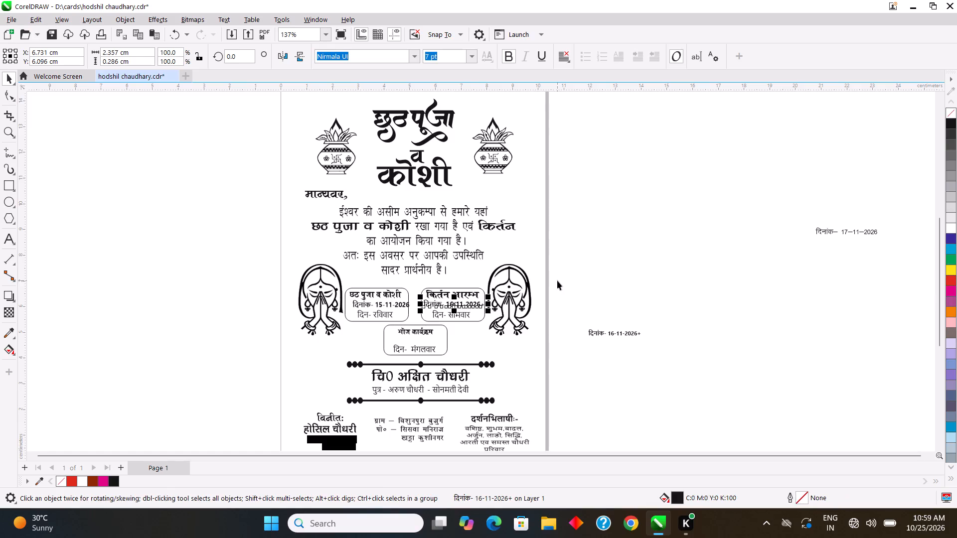
key(Left)
click(557, 280)
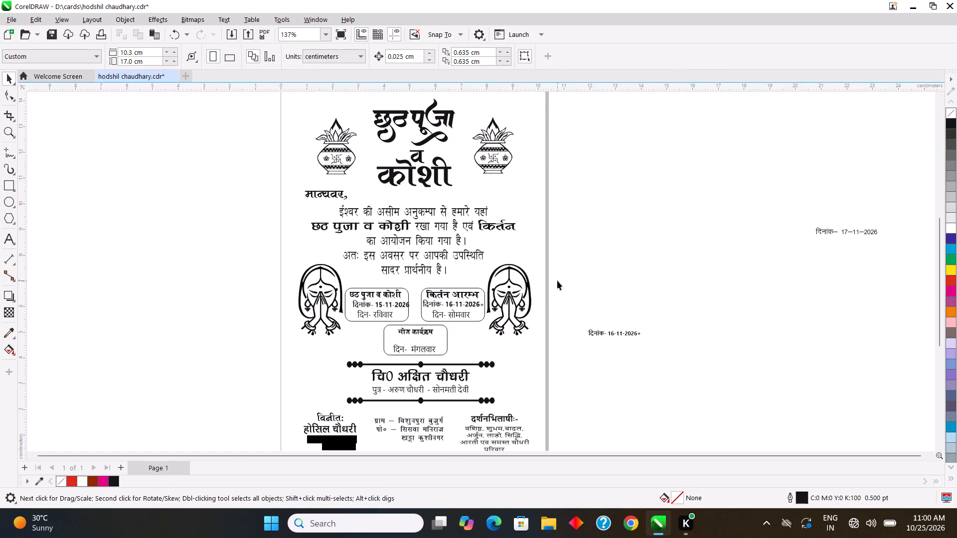
Delete the stray plus sign after 16-11-2026 in the date line of the किर्तन आरम्भ box.
key(ctrl+plus)
key(ctrl+plus)
key(ctrl+plus)
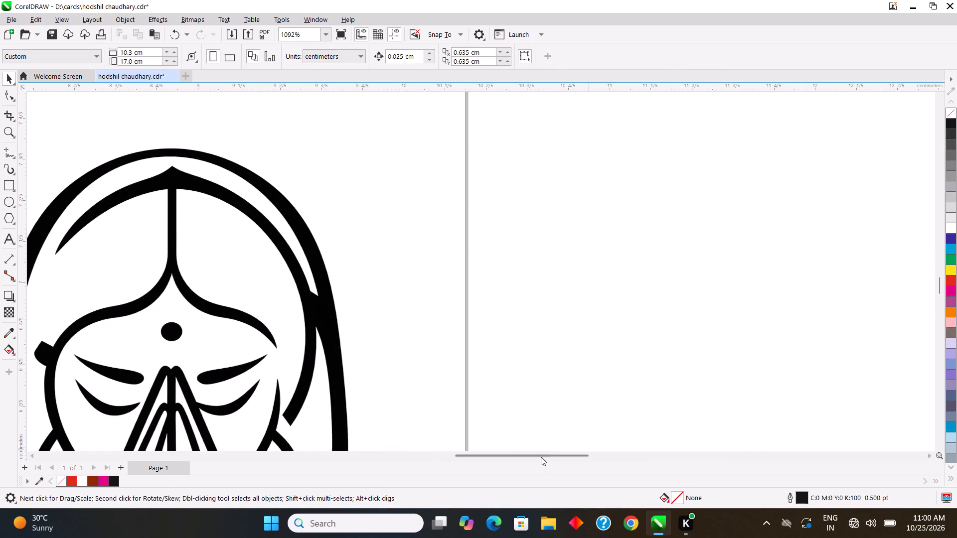
drag(540, 457, 450, 459)
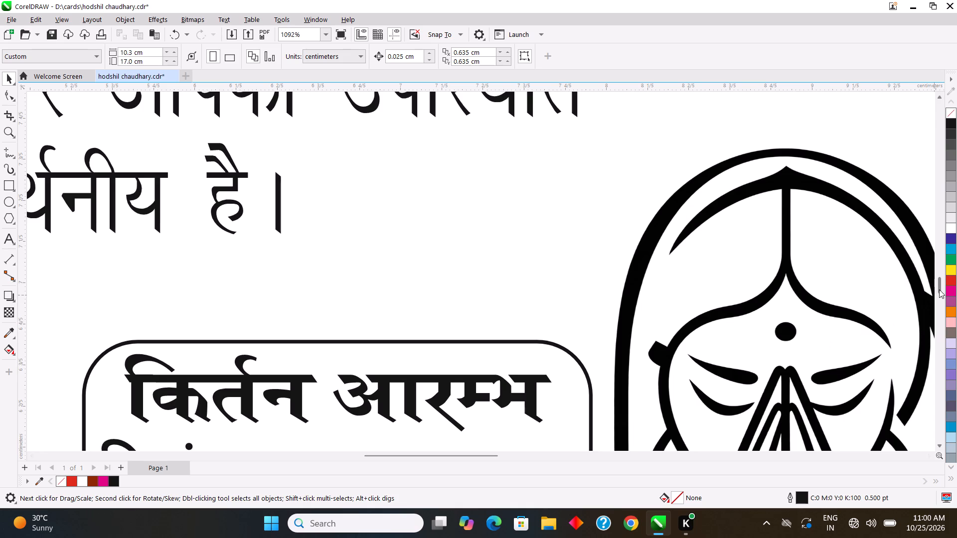
drag(940, 289, 946, 301)
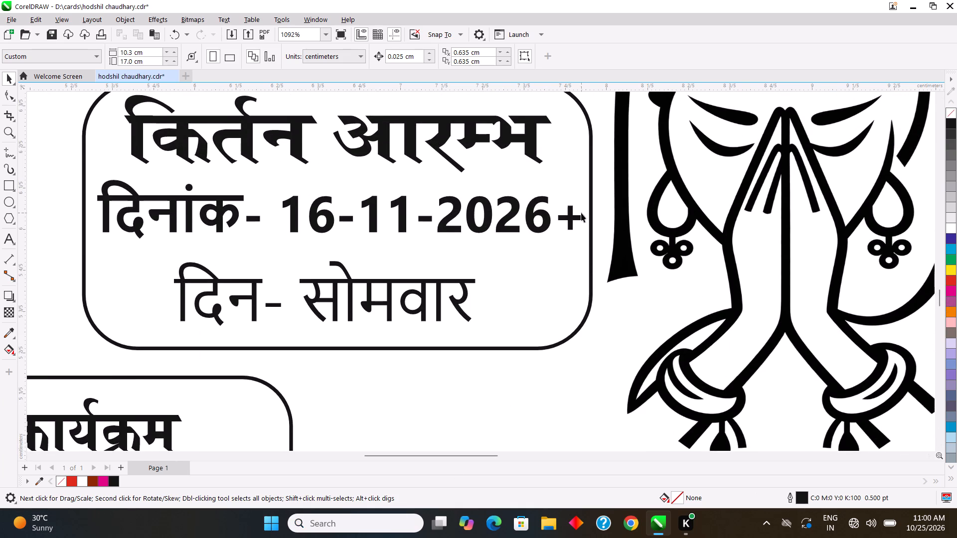
click(15, 243)
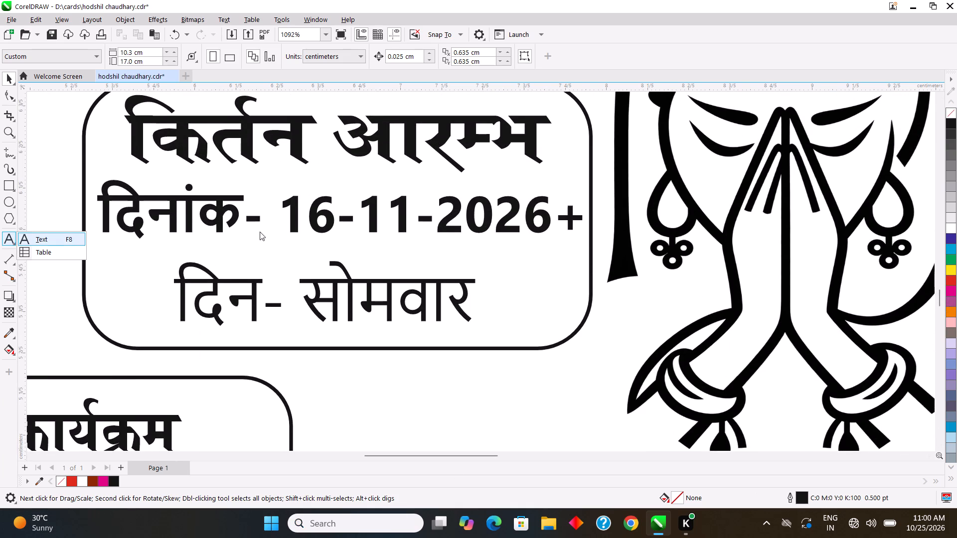
click(7, 236)
click(582, 218)
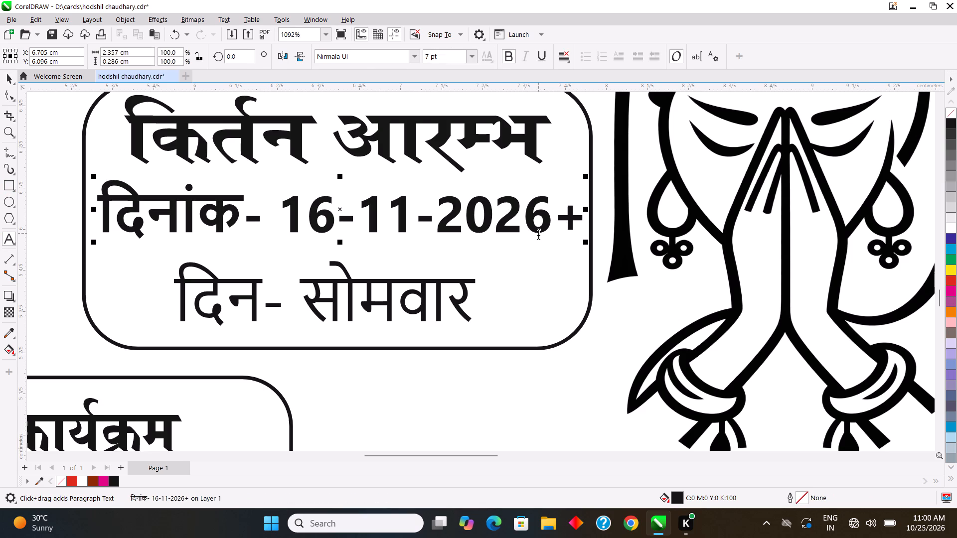
key(BackSpace)
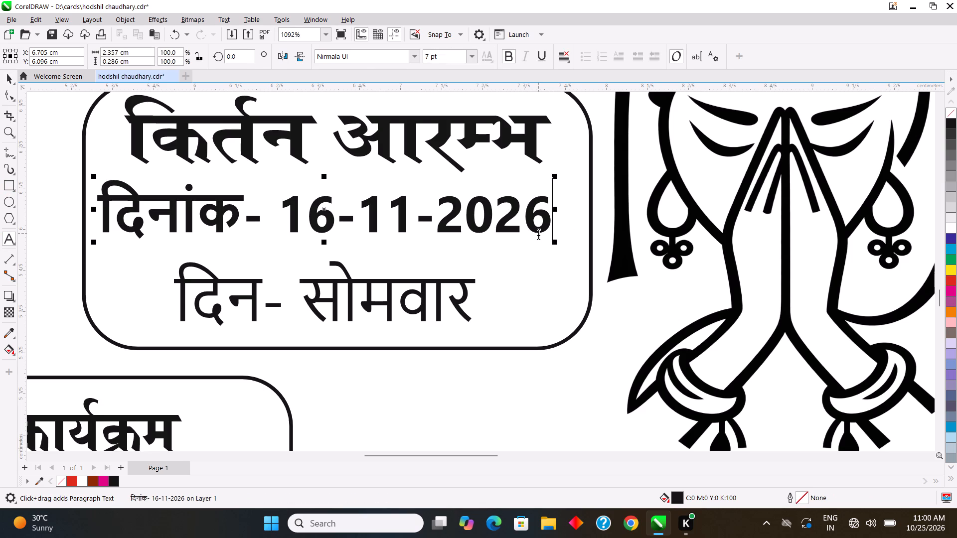
key(ctrl+minus)
key(ctrl+minus)
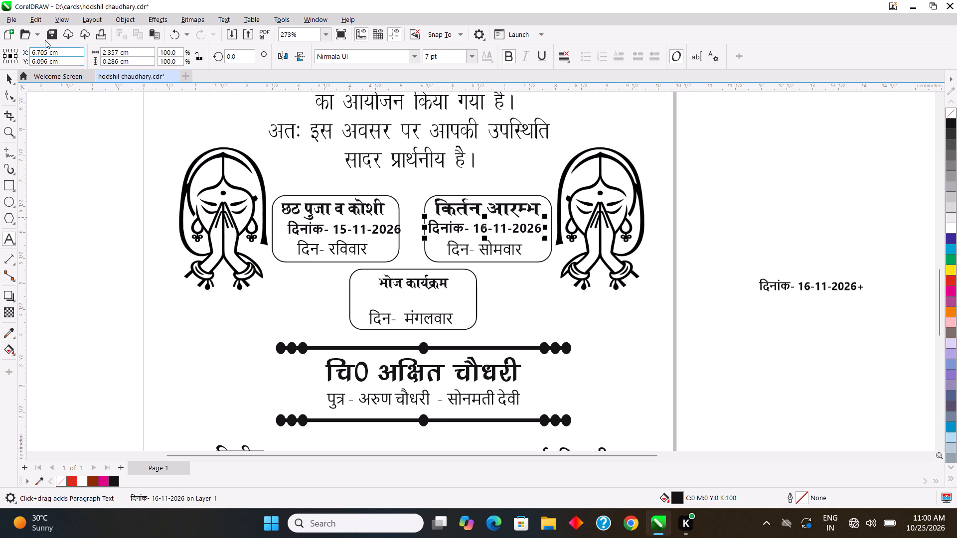
click(12, 76)
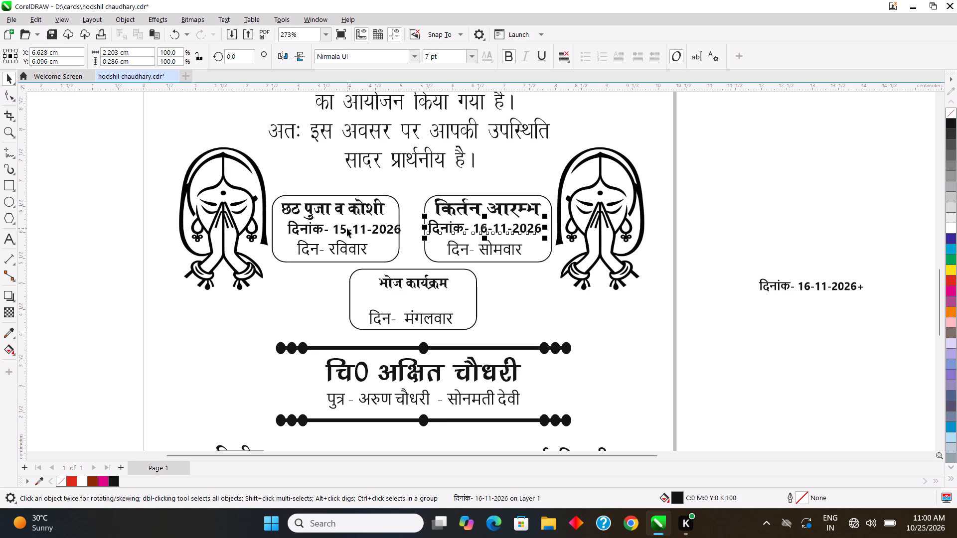
Set the outline width of the rounded box around the छठ पूजा व कोशी text to 1.0 pt.
click(347, 228)
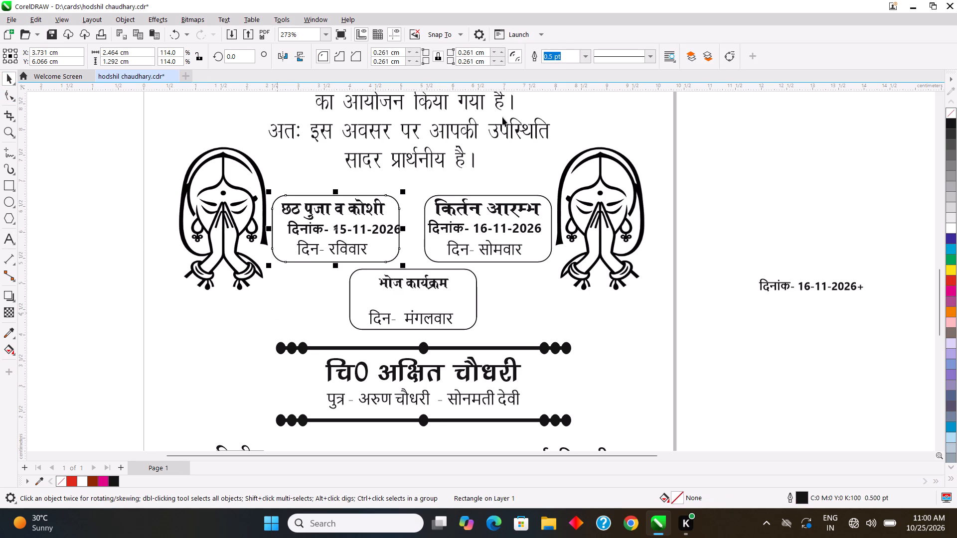
click(585, 59)
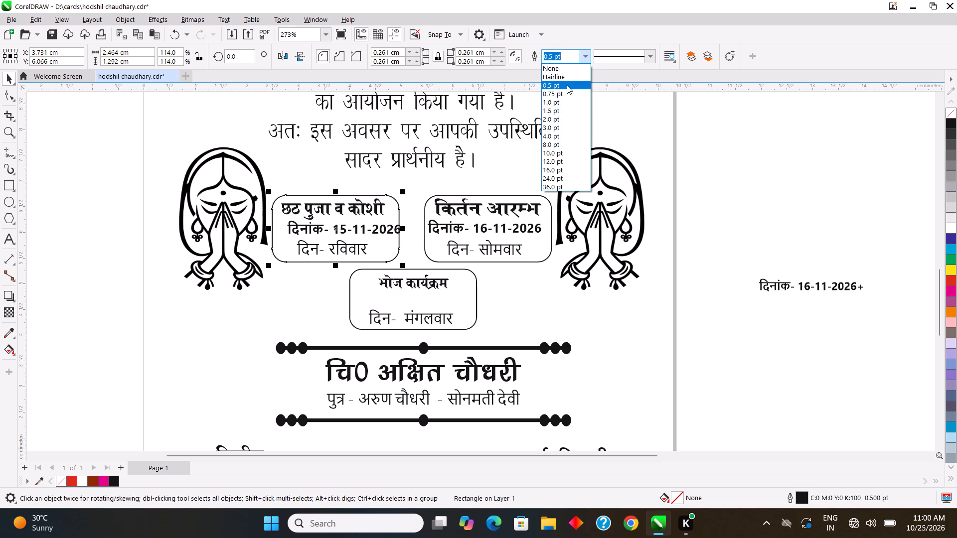
click(558, 100)
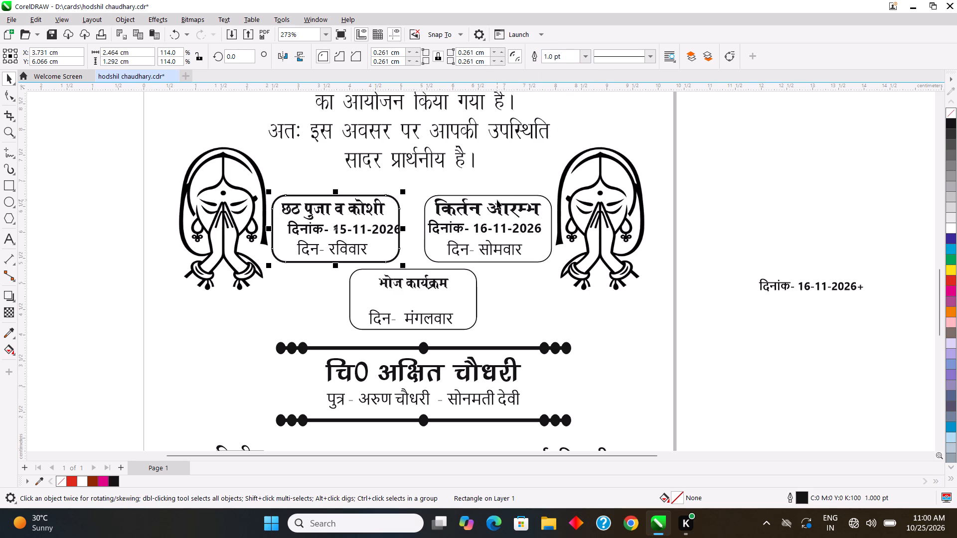
Set the outline width of the rounded box around the किर्तन आरम्भ text to 1.0 pt.
click(493, 194)
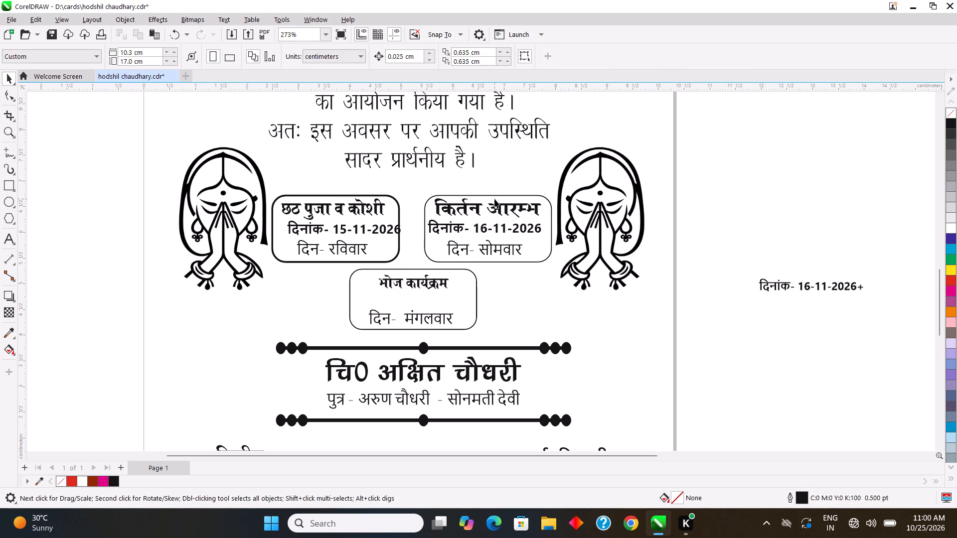
click(494, 196)
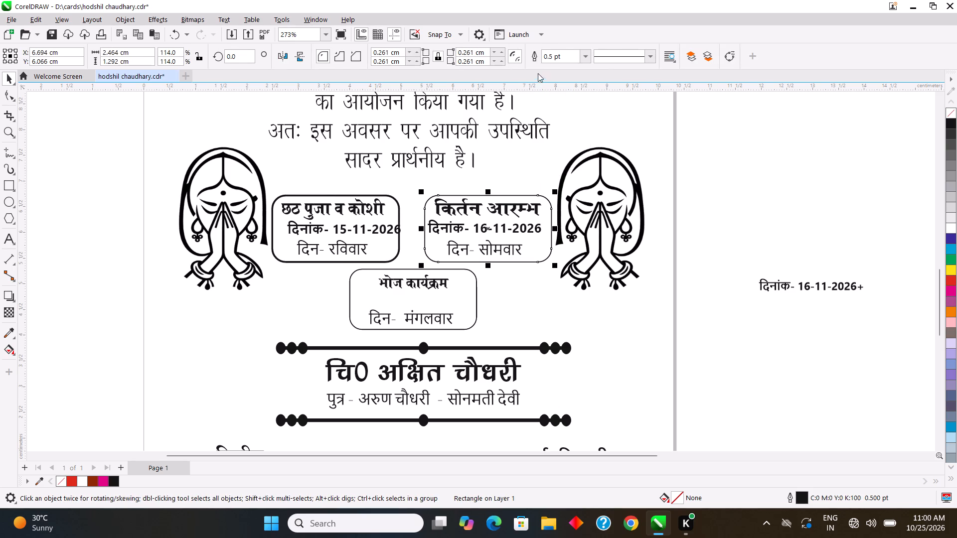
click(582, 59)
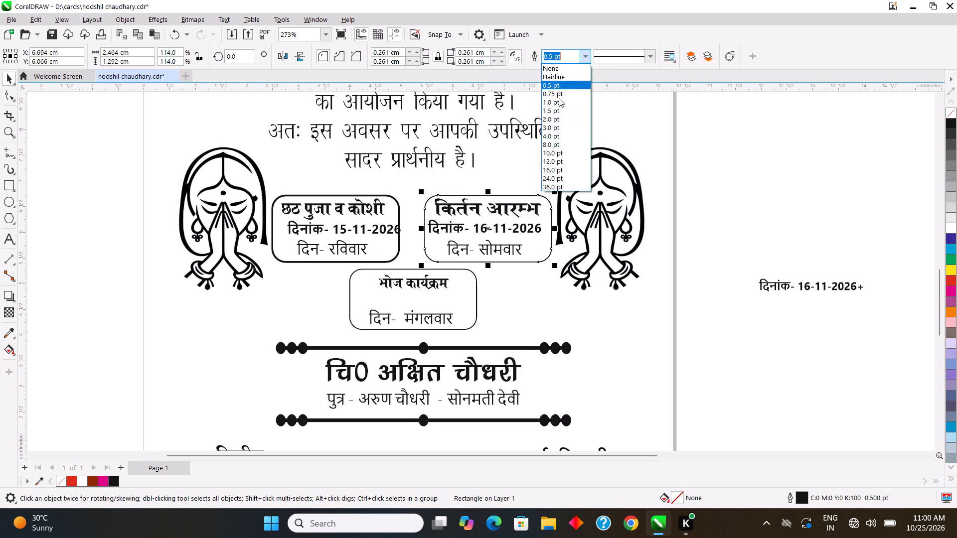
click(550, 102)
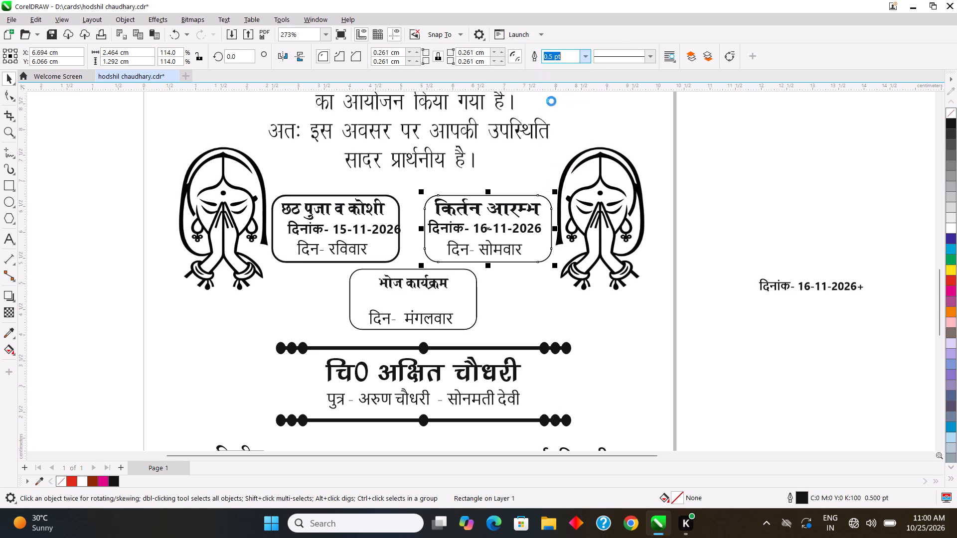
Set the outline width of the rounded box around the भोज कार्यक्रम text to 1.0 pt.
click(406, 269)
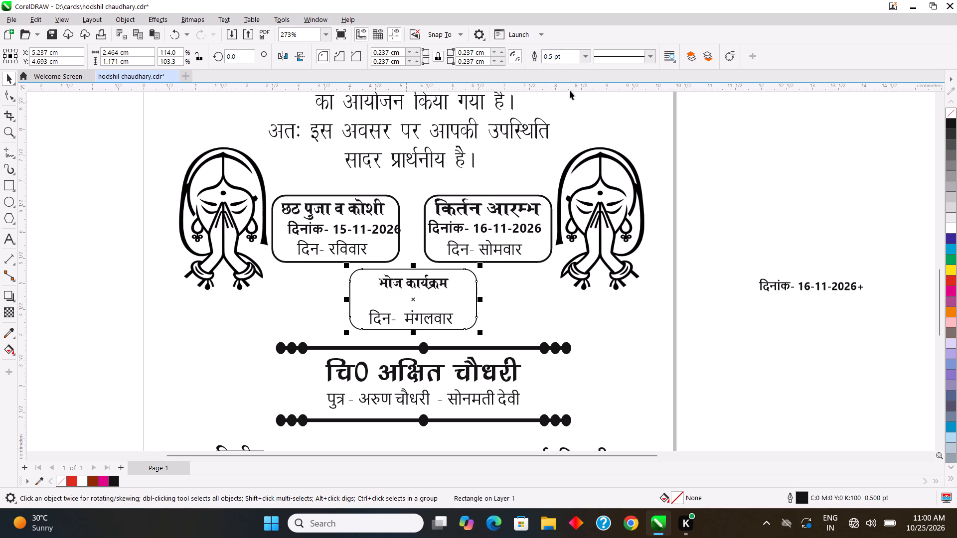
click(583, 56)
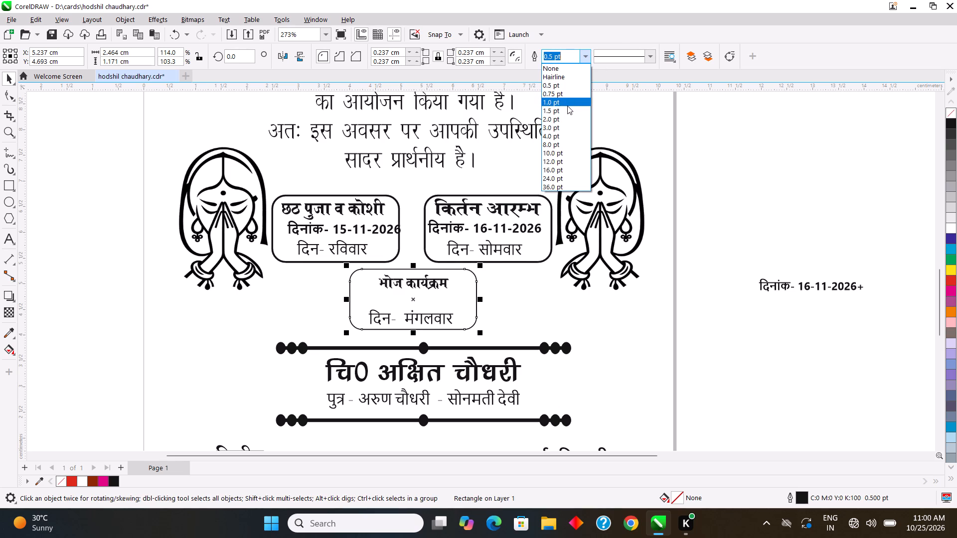
click(566, 106)
click(720, 164)
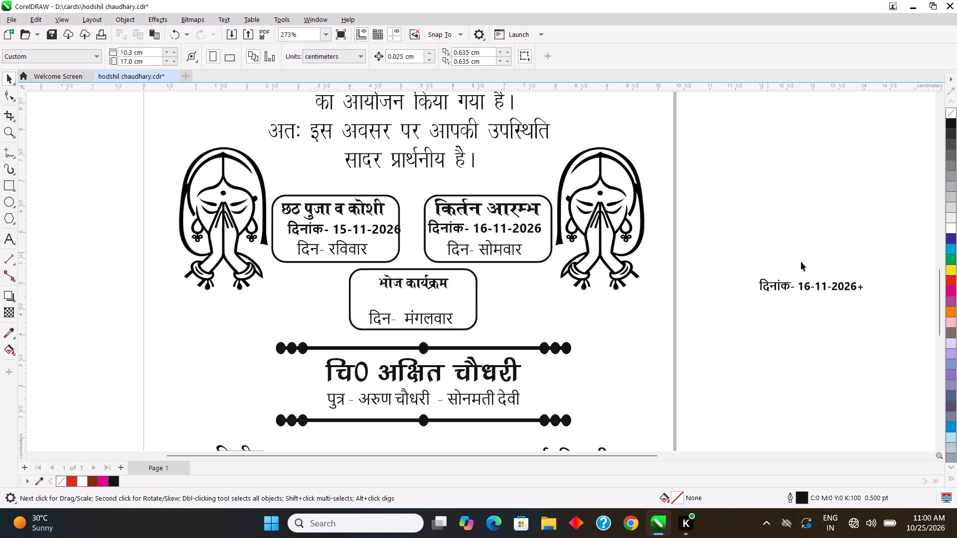
Edit the spare date line beside the page to read दिनांक- 17-11-2026, removing its trailing plus sign.
click(8, 241)
click(810, 285)
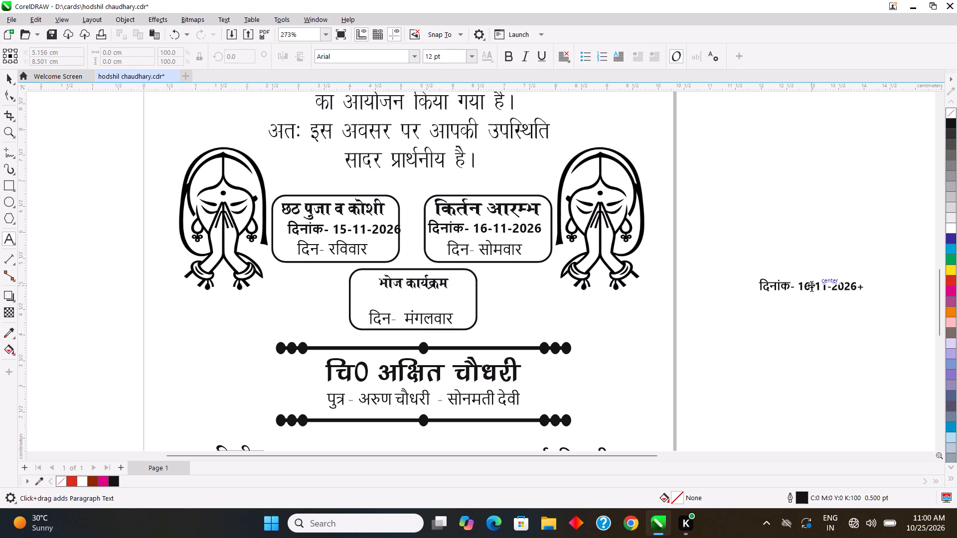
key(BackSpace)
key(7)
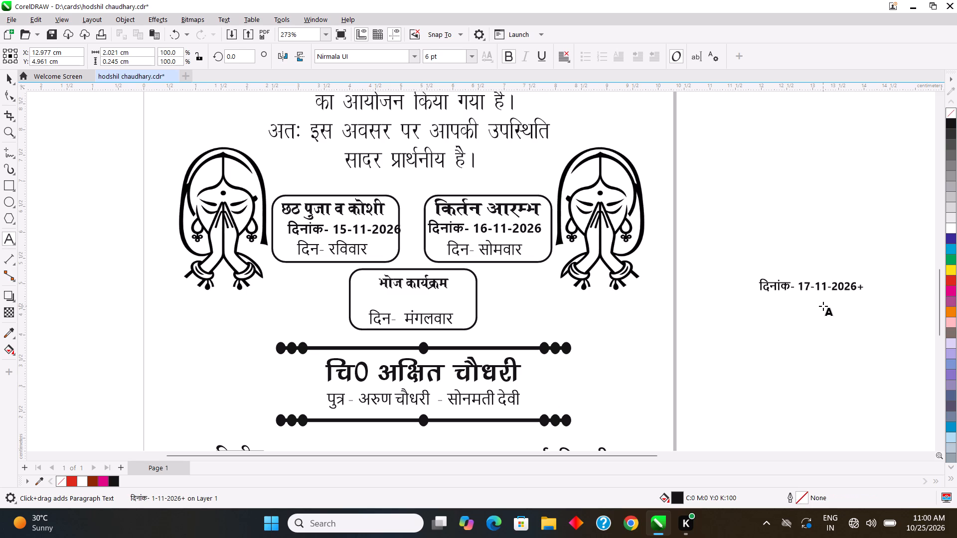
click(867, 288)
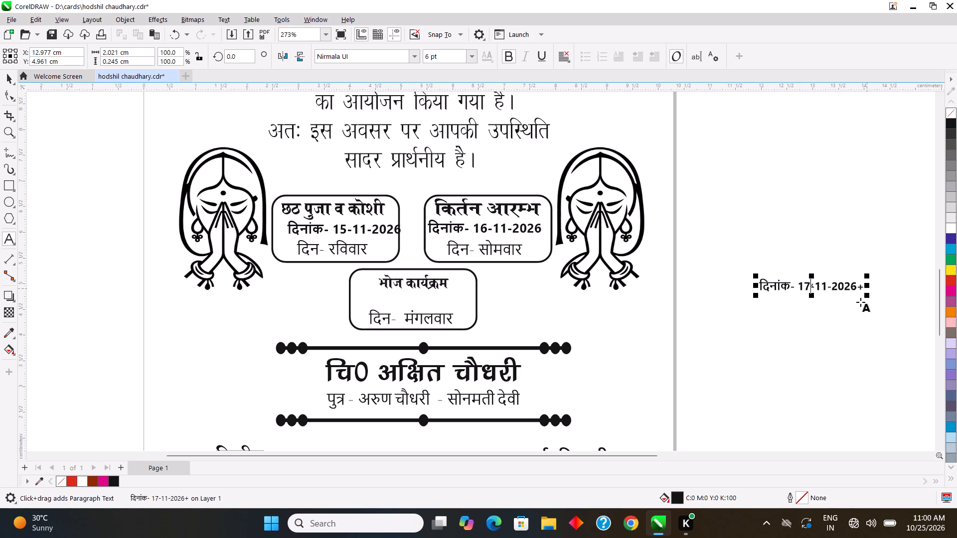
click(863, 285)
key(BackSpace)
click(15, 80)
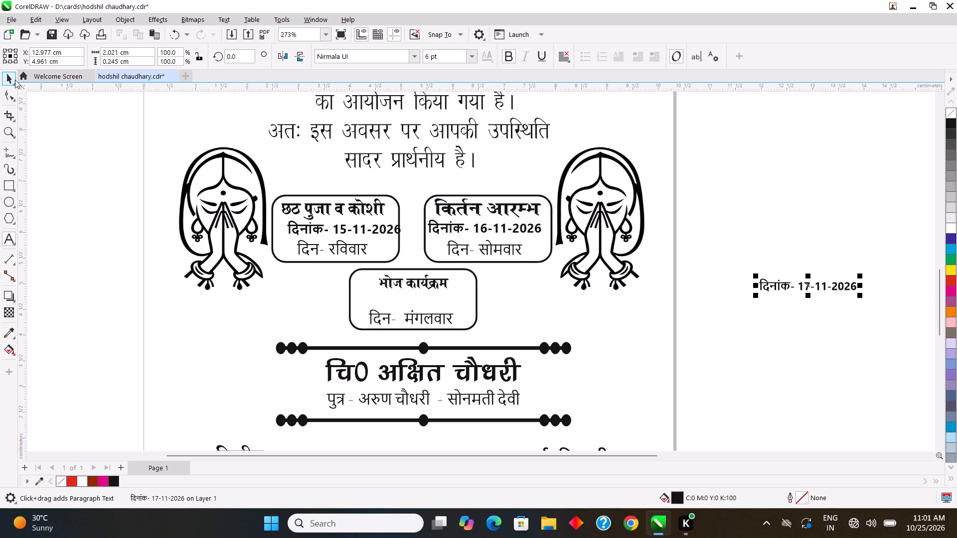
Set the font size of the भोज कार्यक्रम heading to 12 pt.
click(405, 284)
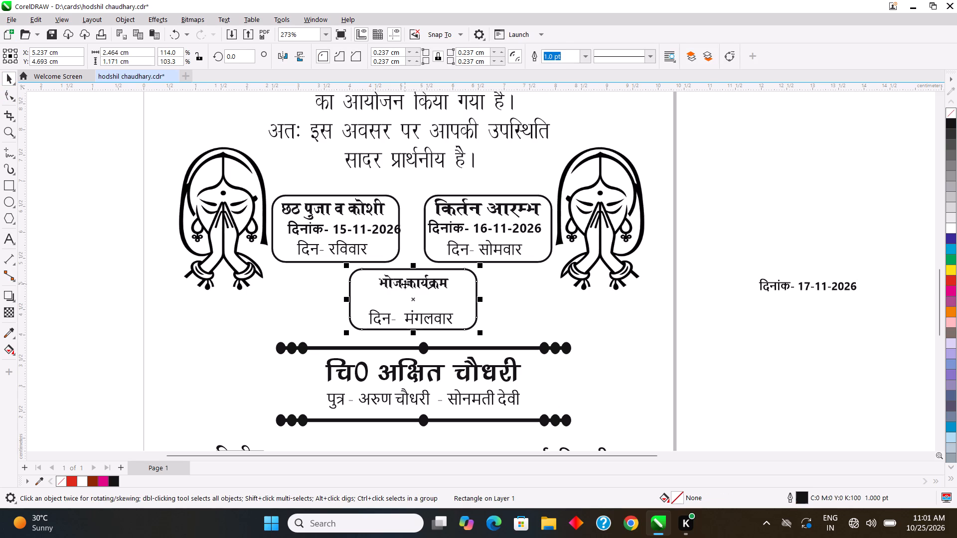
click(779, 186)
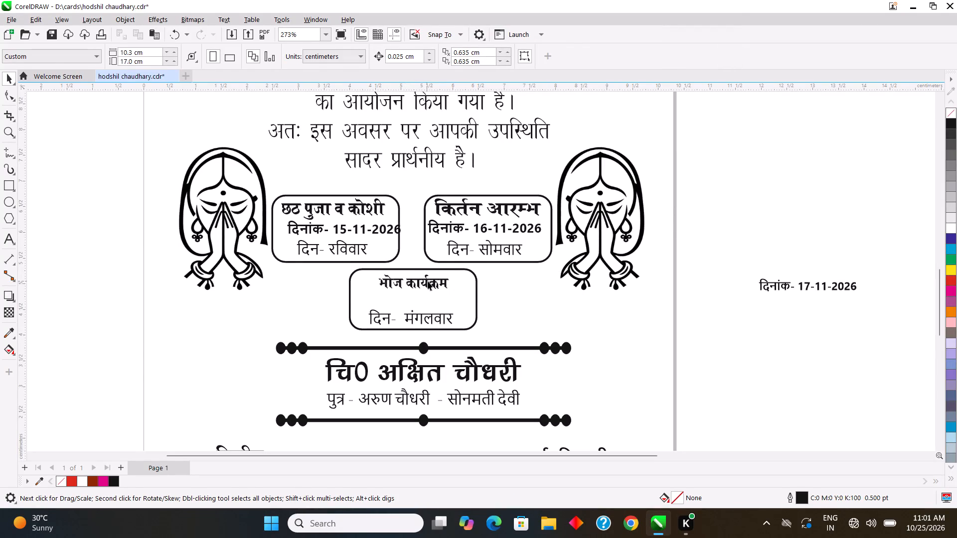
click(428, 281)
click(448, 59)
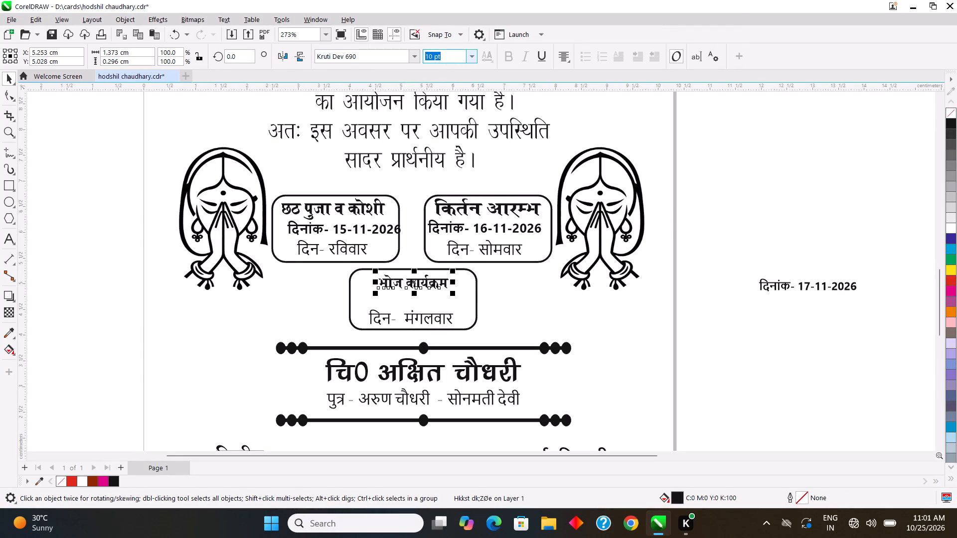
text(12)
key(Return)
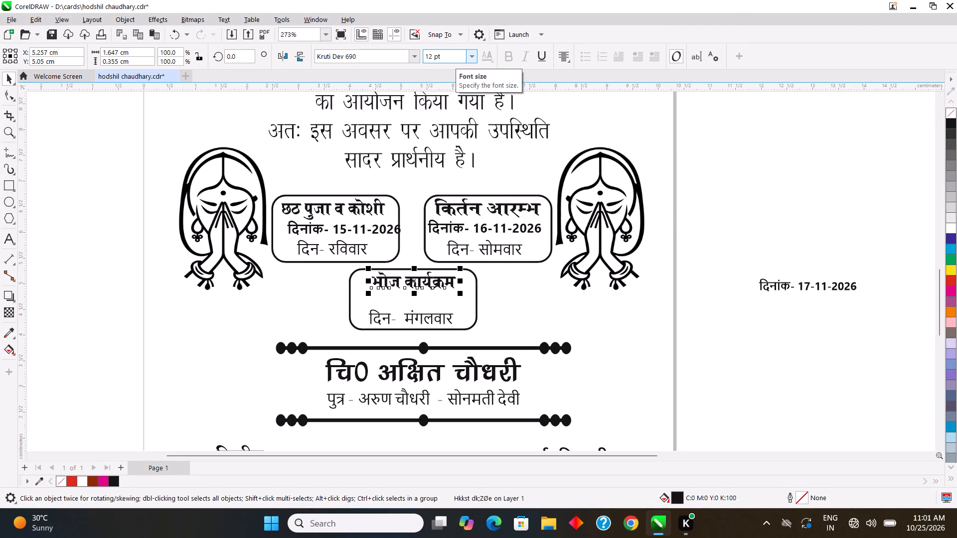
click(775, 208)
Move the 17-11-2026 date line between the भोज कार्यक्रम heading and its दिन line, at about X 5.24 cm, Y 4.69 cm.
click(808, 286)
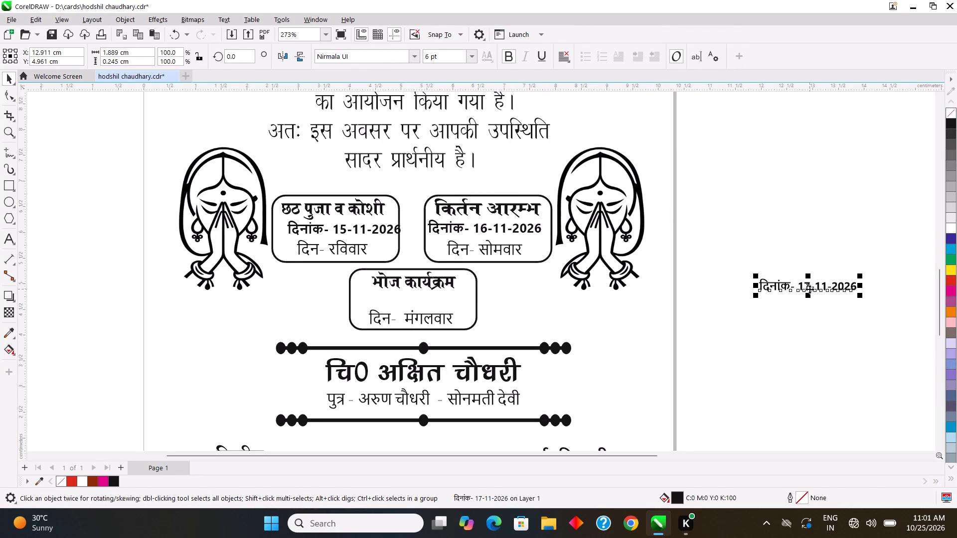
drag(809, 287, 426, 297)
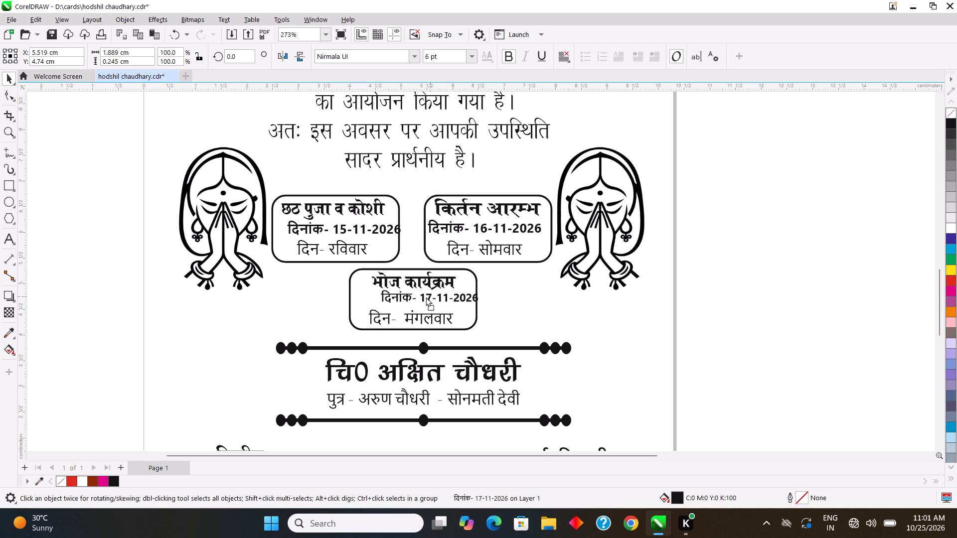
drag(426, 297, 418, 299)
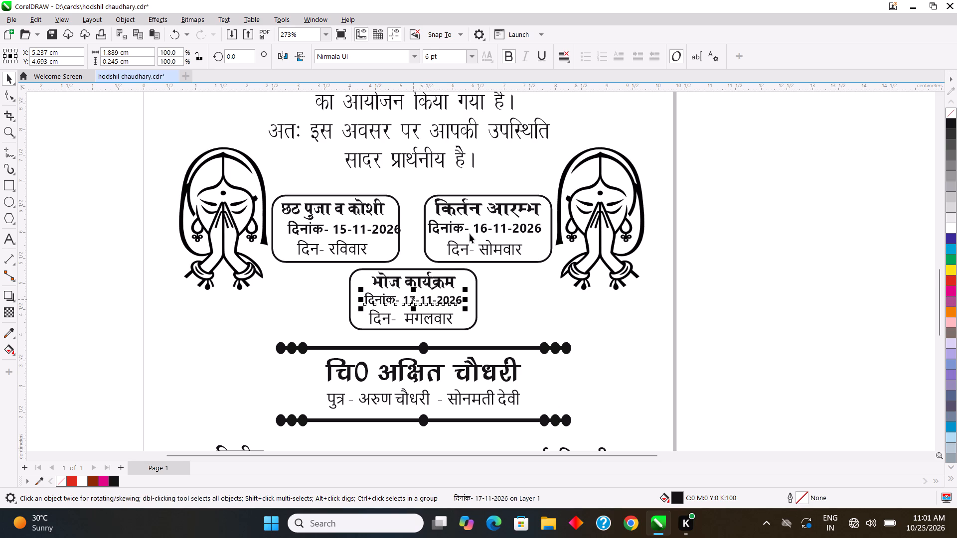
Set the 17-11-2026 date line in the भोज कार्यक्रम box to 7 pt, matching the 16-11-2026 date line.
click(461, 226)
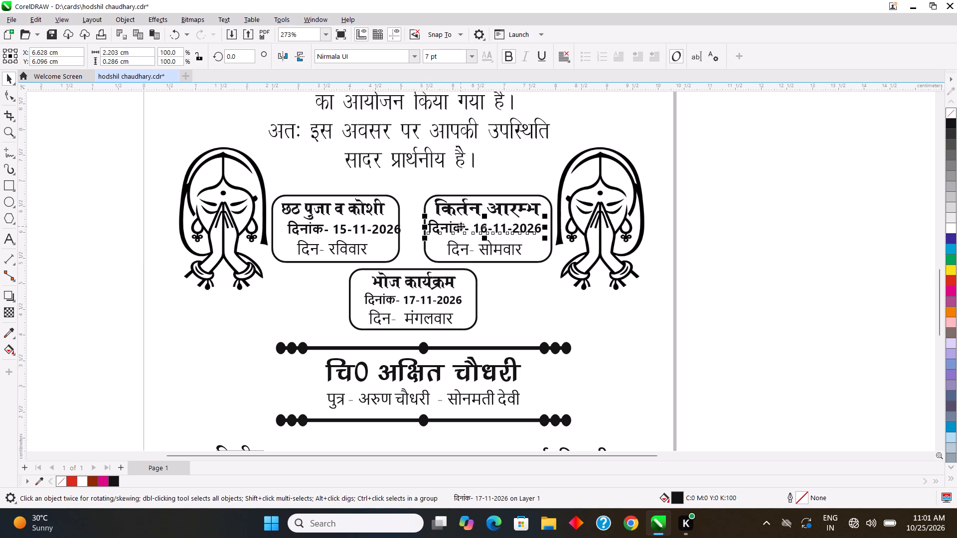
click(410, 300)
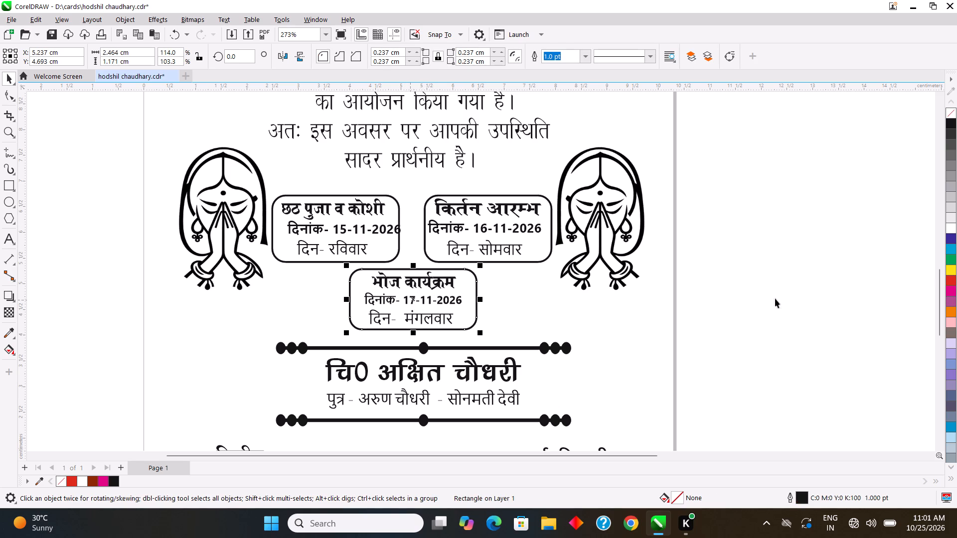
drag(784, 294, 778, 294)
click(440, 300)
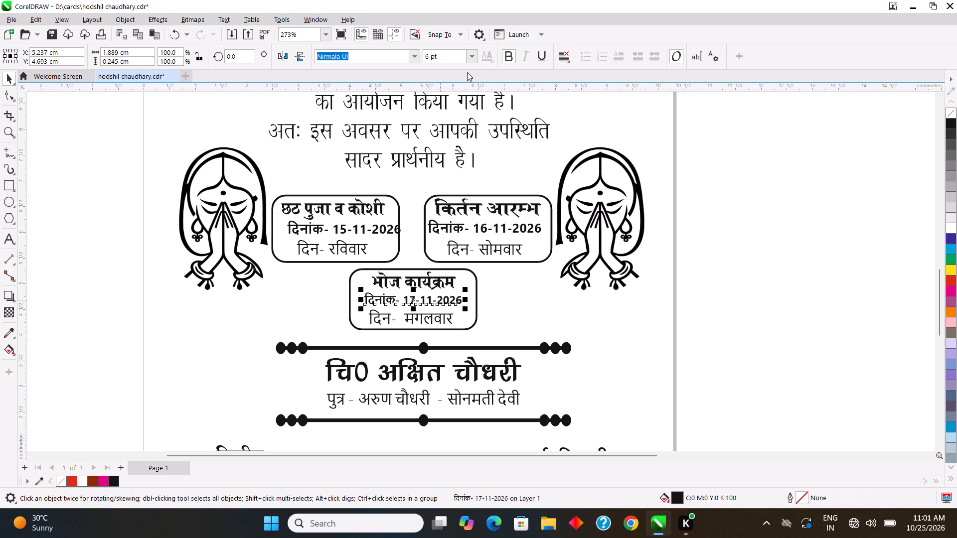
drag(440, 58, 412, 54)
drag(441, 59, 414, 59)
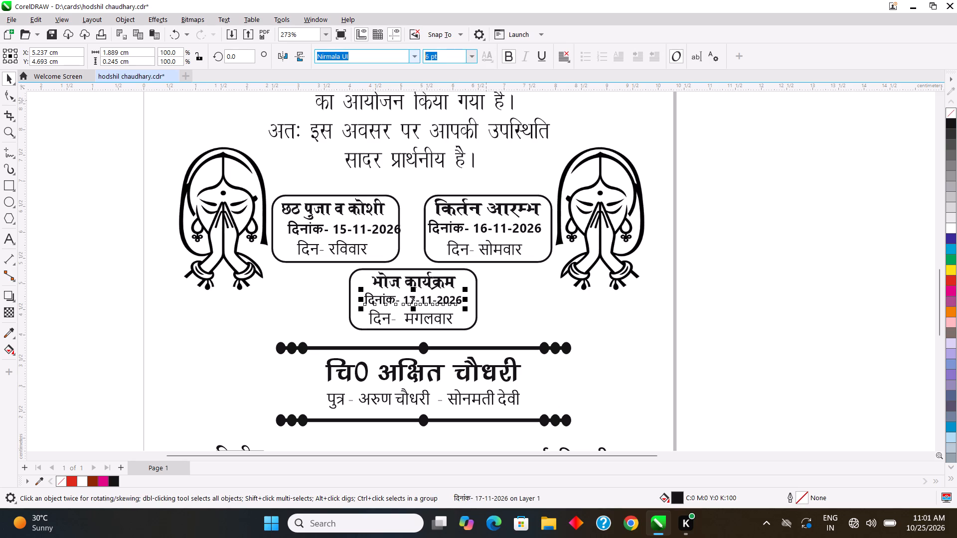
key(7)
key(Return)
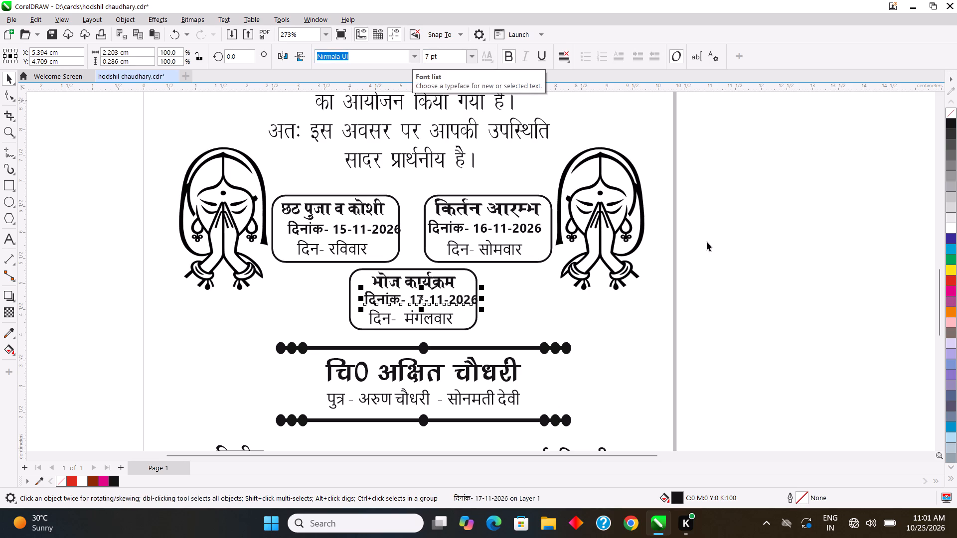
click(781, 287)
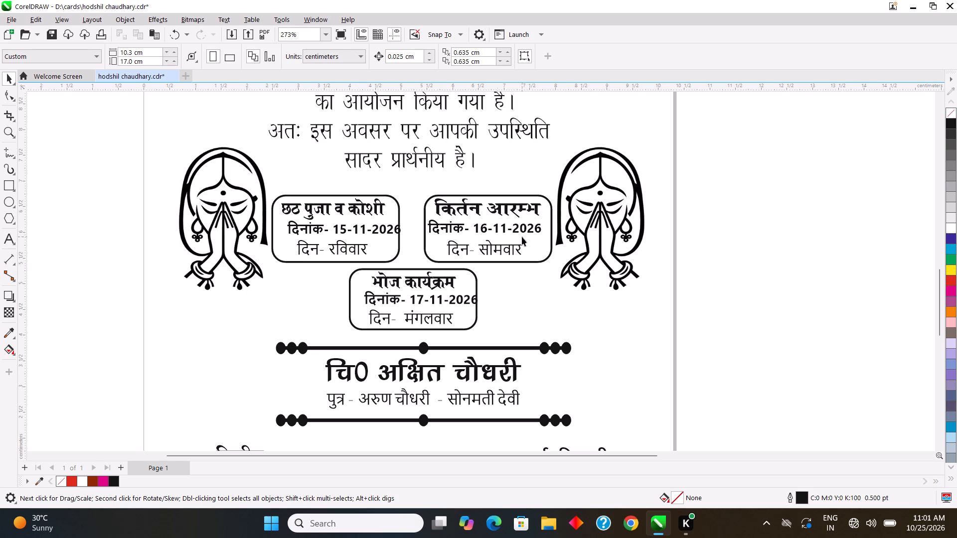
Move the rounded box around the किर्तन आरम्भ text off the page to about X 12.54 cm, Y 6.89 cm.
click(538, 259)
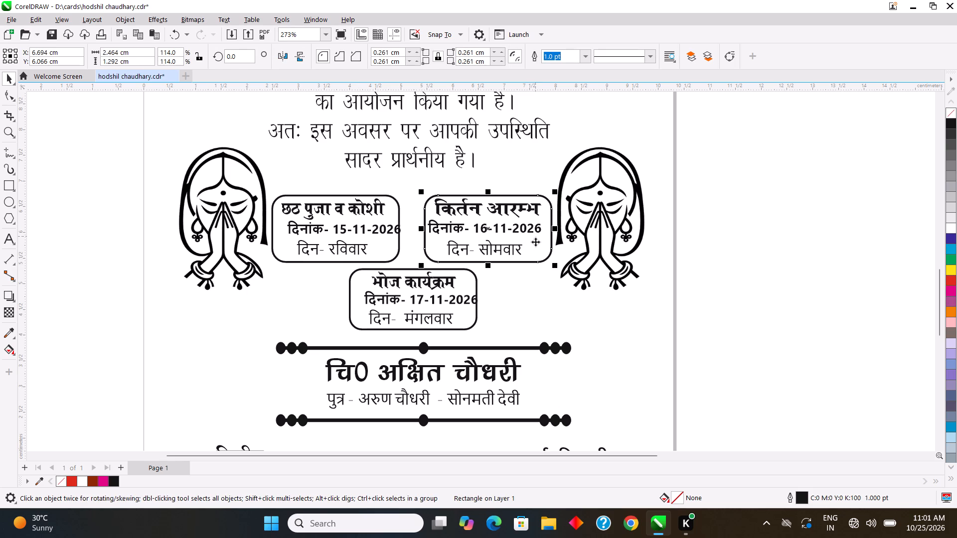
drag(538, 244, 839, 201)
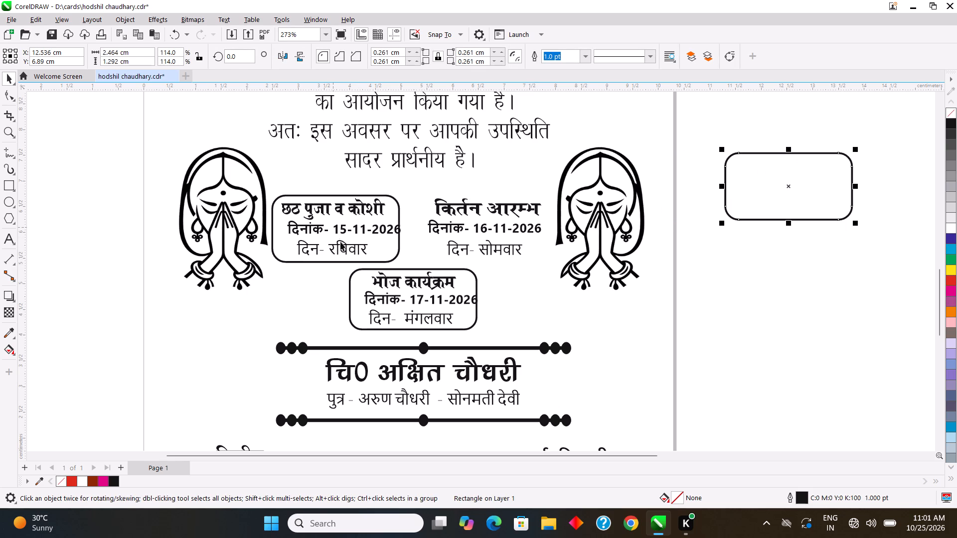
Enlarge the rounded box around the छठ पुजा व कोशी text from its centre to about 2.72 by 1.43 cm.
click(398, 256)
click(403, 268)
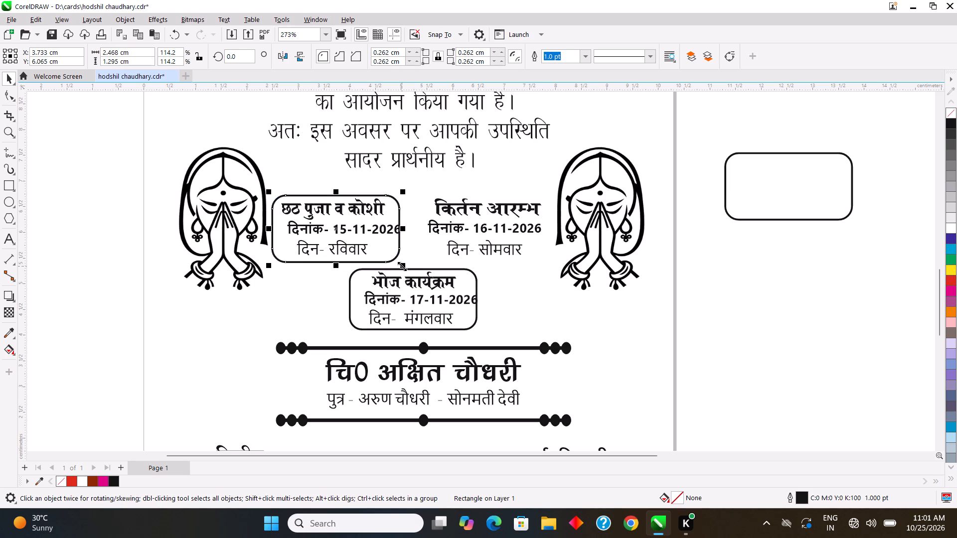
shift+drag(401, 266, 405, 269)
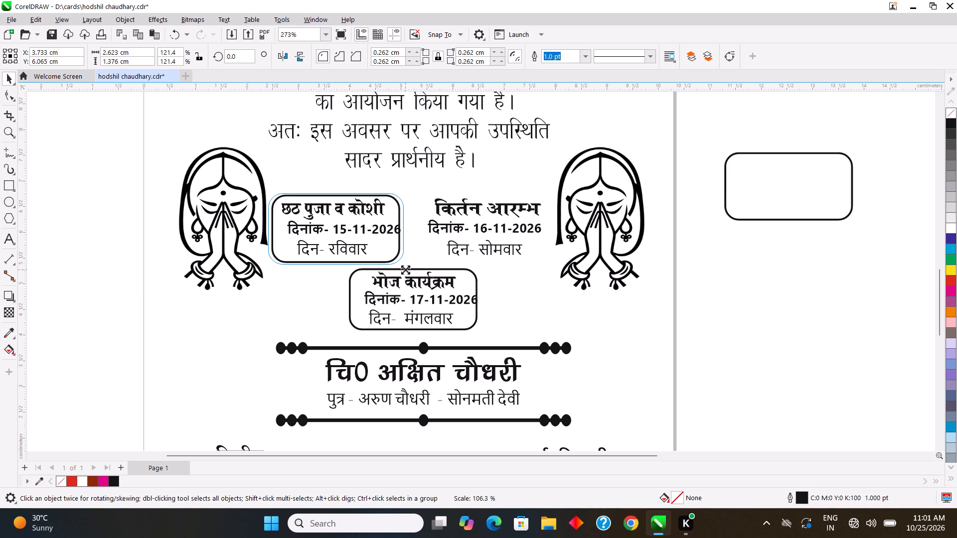
shift+drag(405, 269, 408, 271)
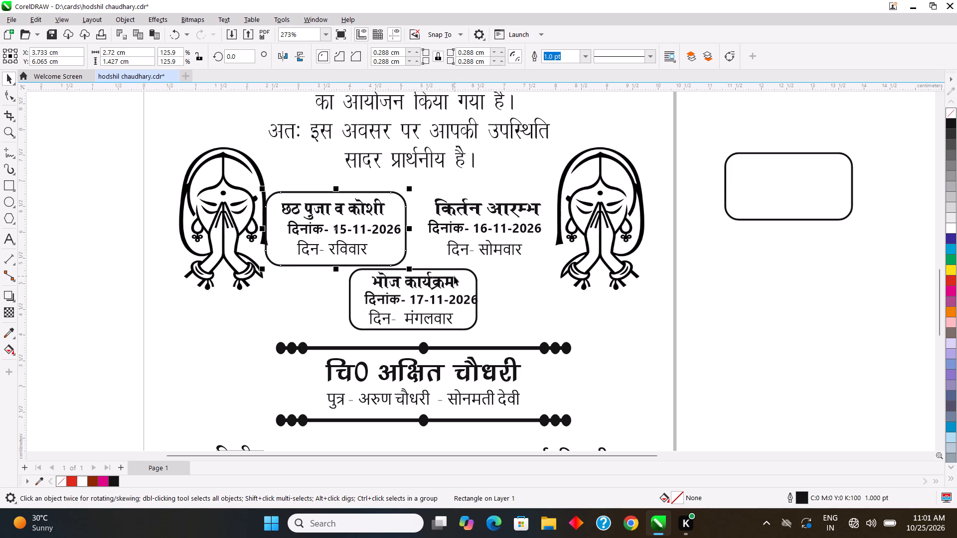
Move the rounded box around the भोज कार्यक्रम text off the page to about X 12.05 cm, Y 4.78 cm.
click(449, 270)
drag(447, 270, 745, 269)
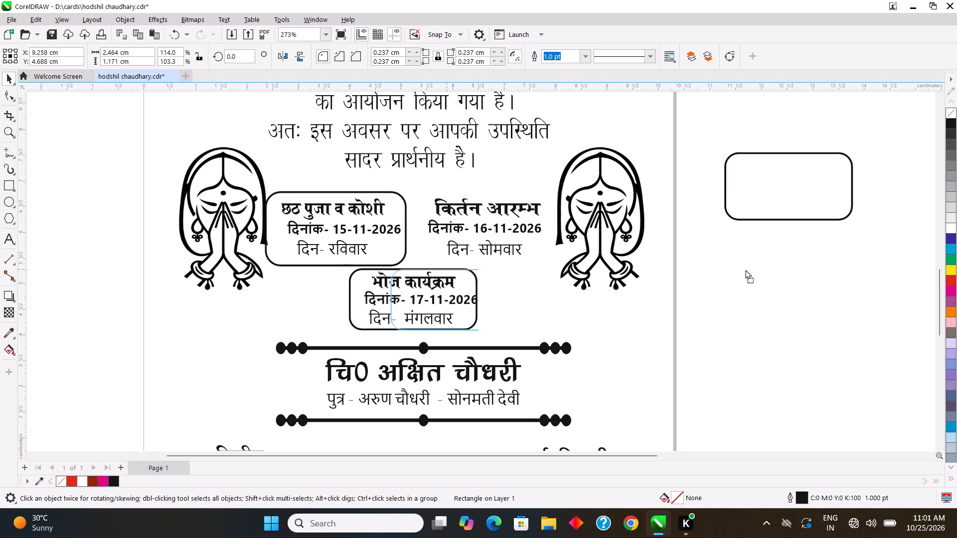
drag(745, 269, 797, 265)
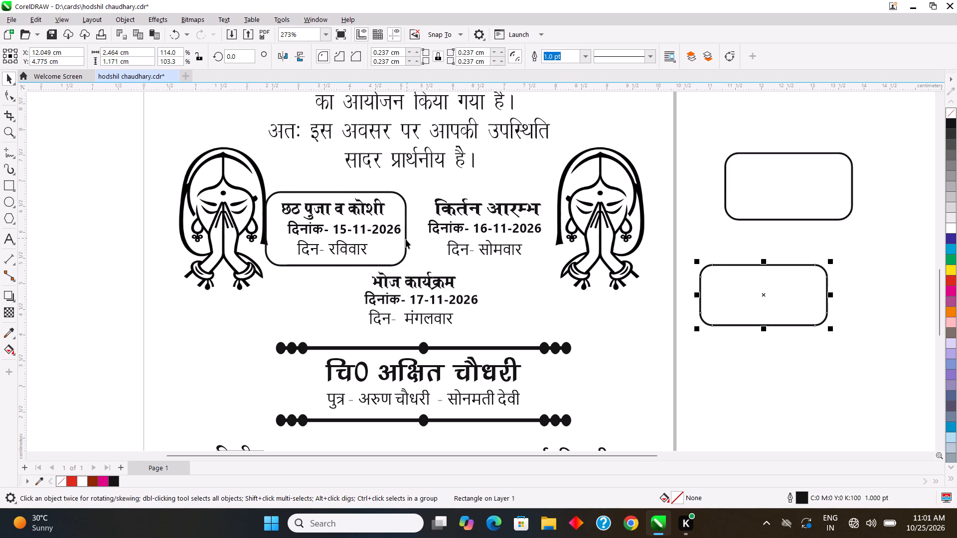
Duplicate the छठ पुजा व कोशी box twice and place one copy around the किर्तन आरम्भ text at about X 6.63 cm, Y 6.10 cm.
click(406, 239)
text(++)
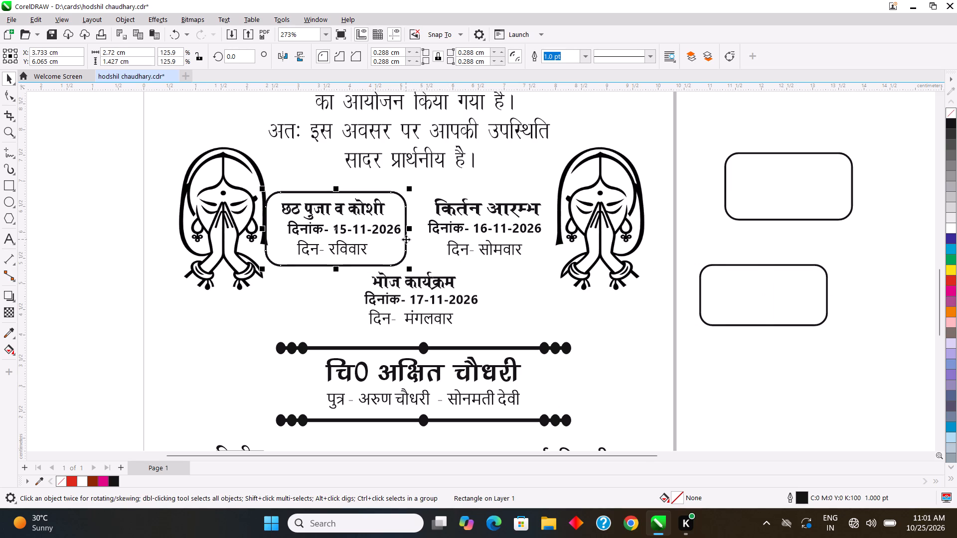
drag(339, 229, 375, 229)
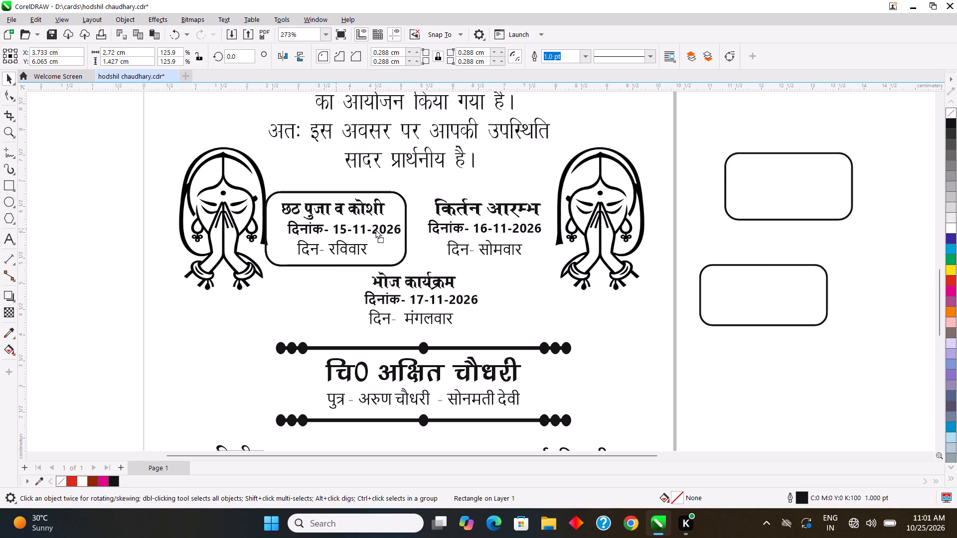
drag(375, 229, 486, 227)
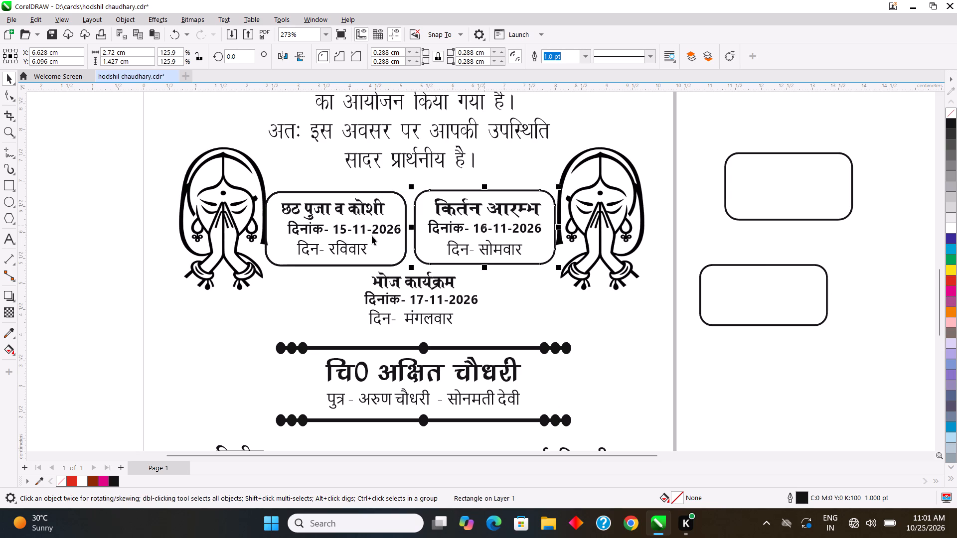
Move the extra box copy around the भोज कार्यक्रम text and shrink it to about 2.57 by 1.35 cm at X 5.10 cm, Y 4.61 cm.
click(392, 199)
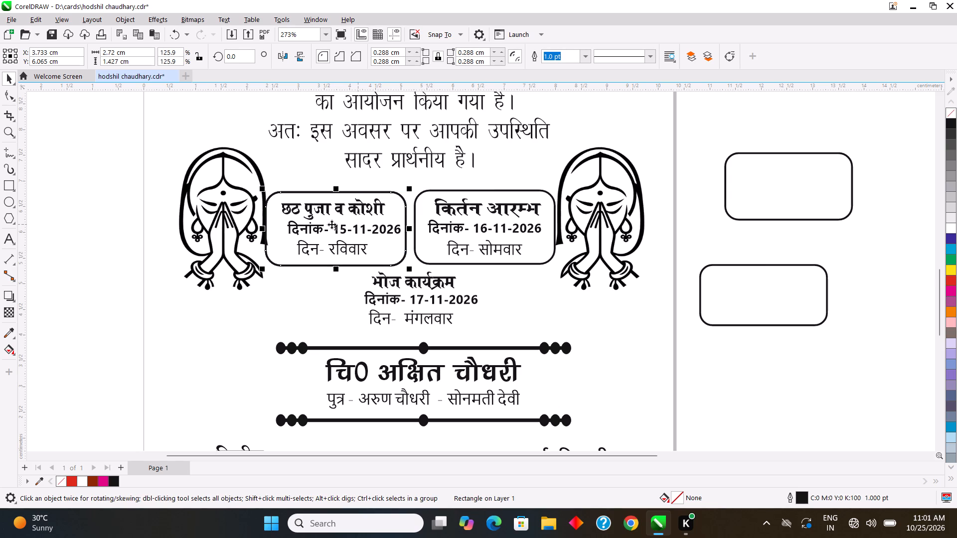
drag(337, 230, 408, 307)
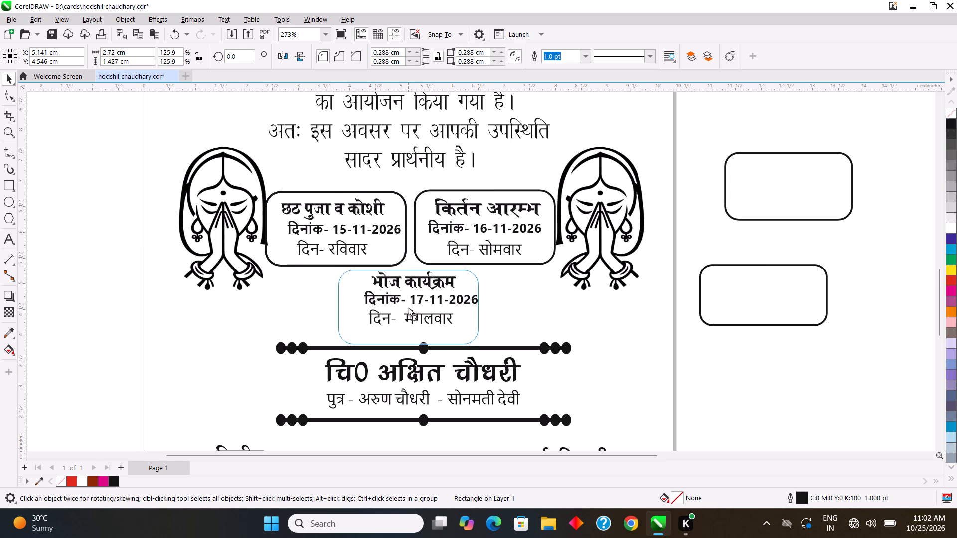
drag(408, 307, 410, 305)
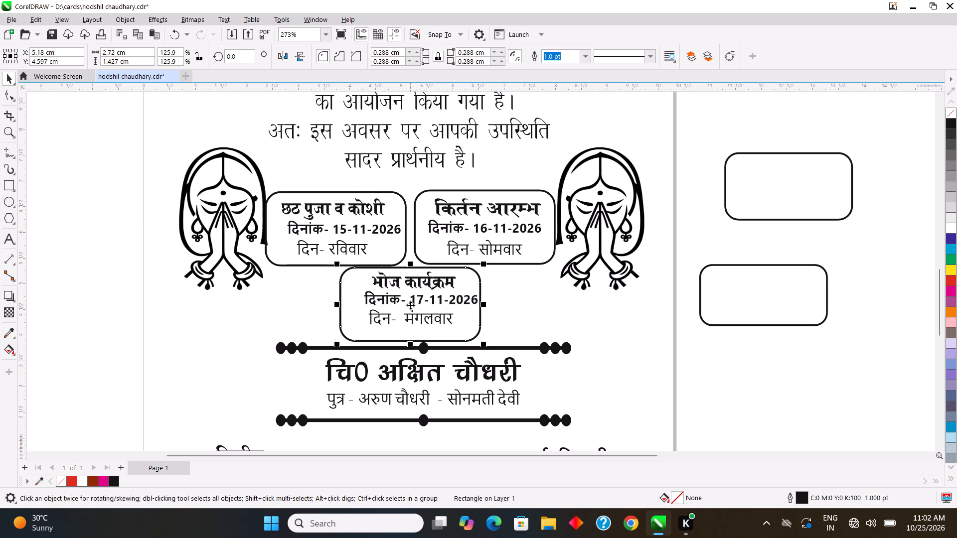
click(485, 344)
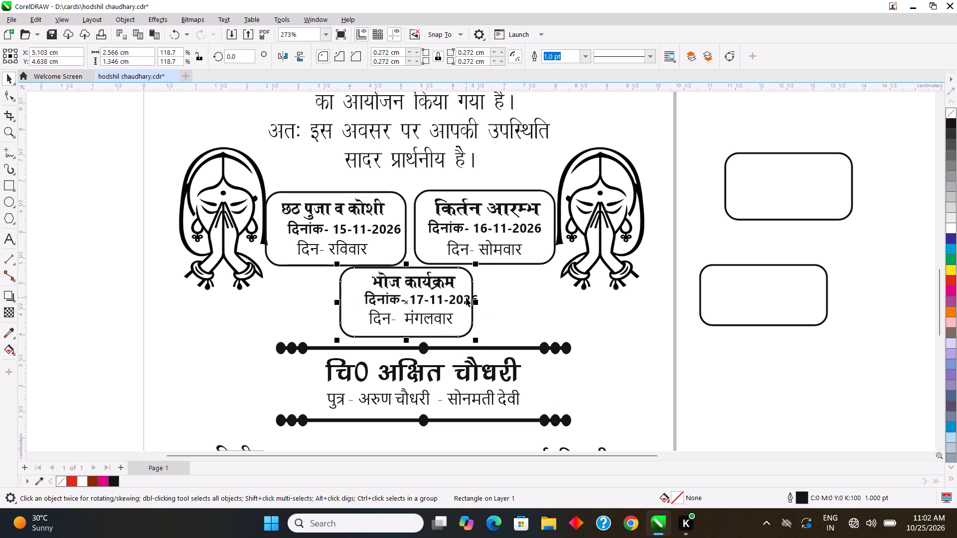
key(Up)
key(Up)
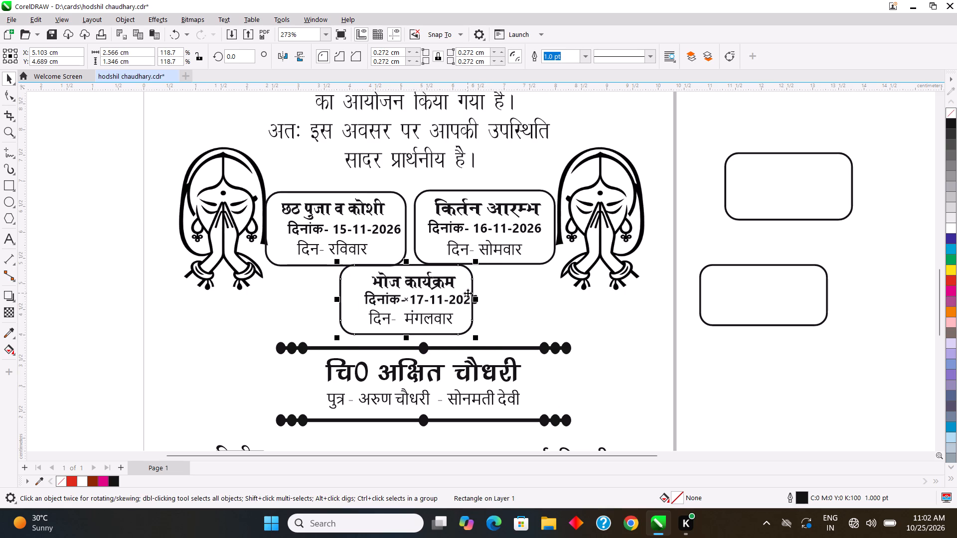
key(Down)
key(Down)
key(Down)
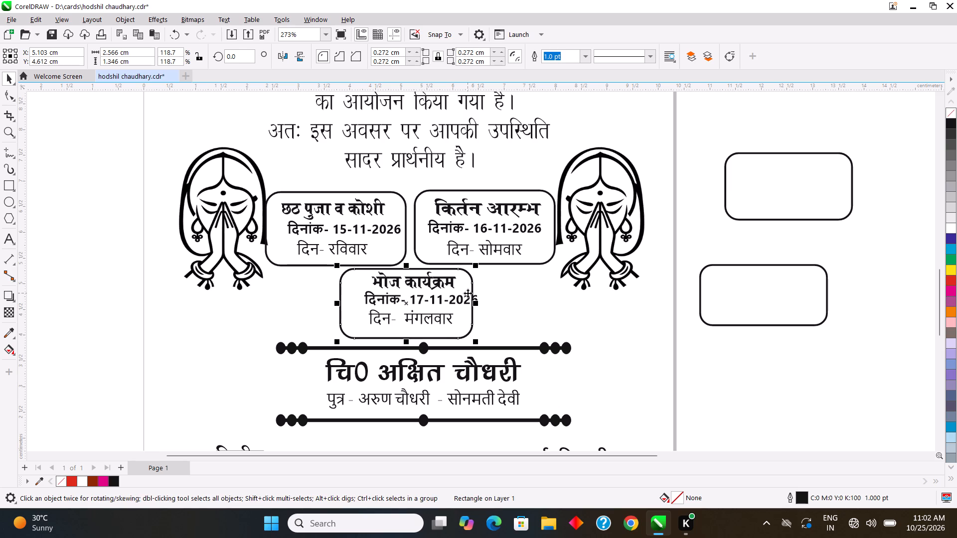
Nudge the छठ पुजा व कोशी box up to about Y 6.12 cm and the किर्तन आरम्भ box up to about Y 6.15 cm.
click(339, 192)
key(Up)
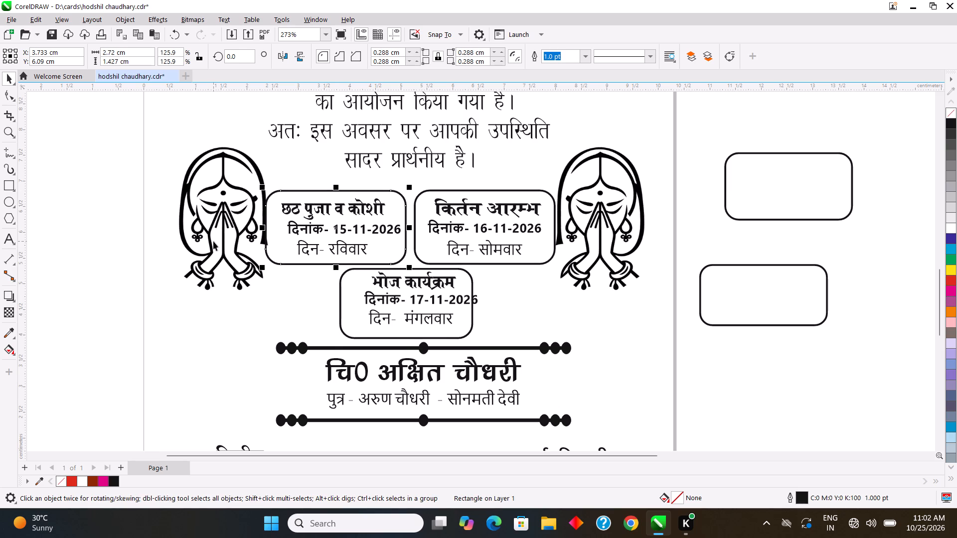
key(Up)
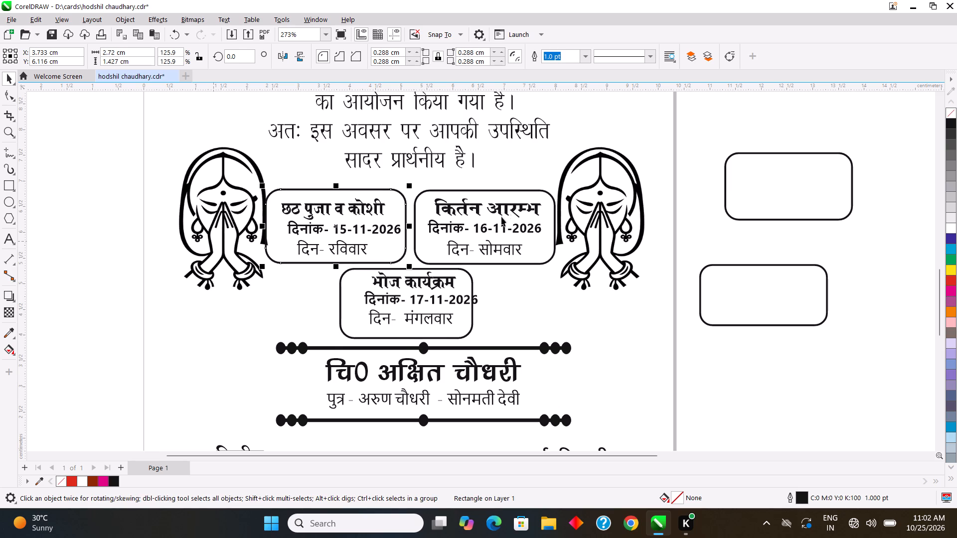
click(493, 189)
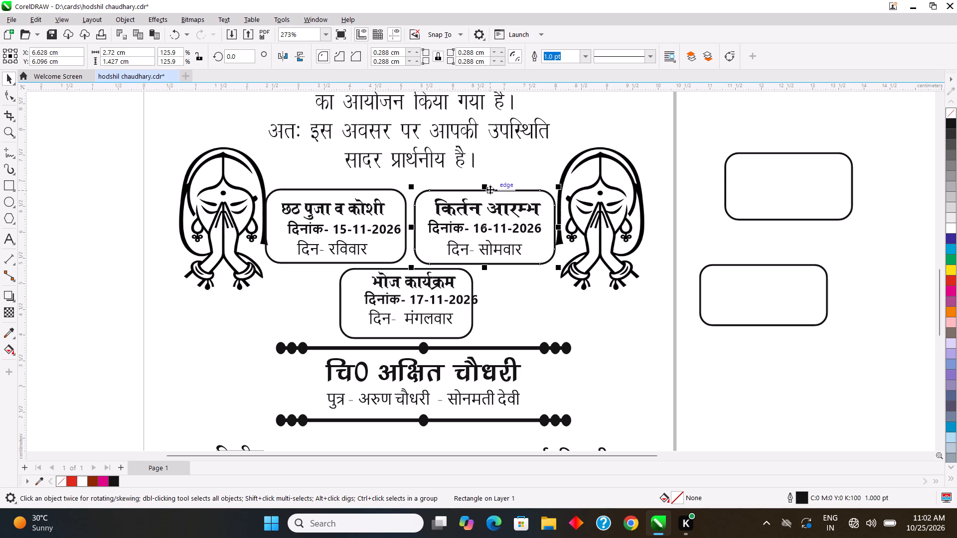
key(Up)
key(Up)
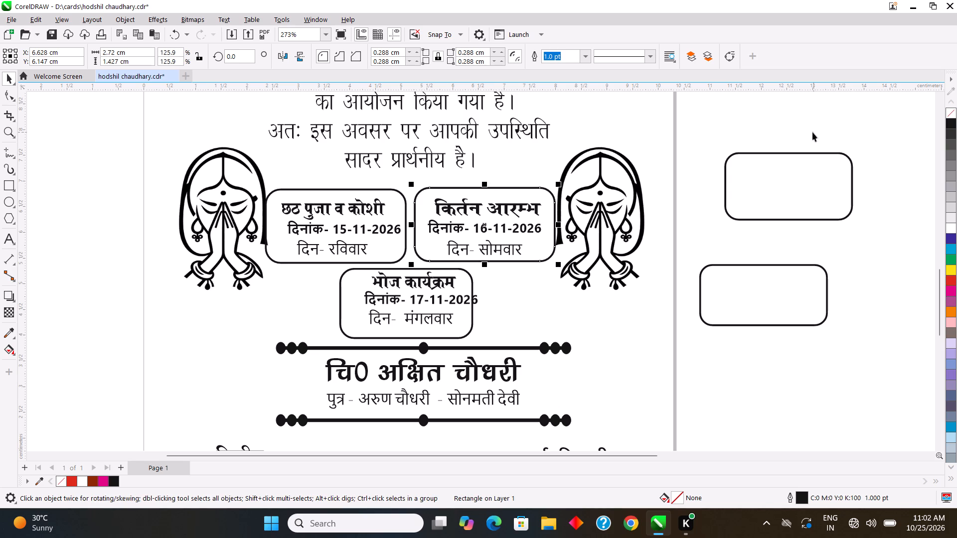
click(798, 124)
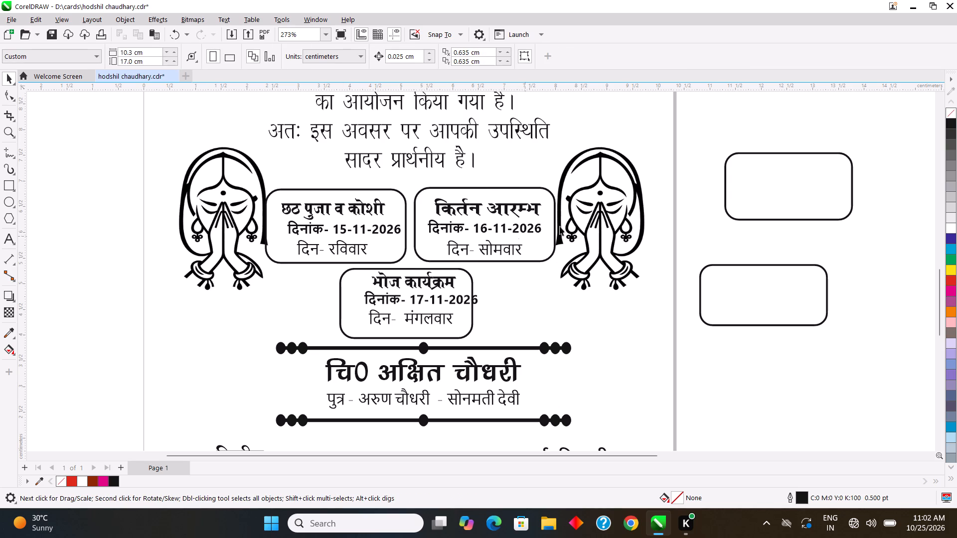
Nudge the दिन- रविवार line and the 15-11-2026 and 16-11-2026 date lines down by about 0.025 cm each.
click(336, 251)
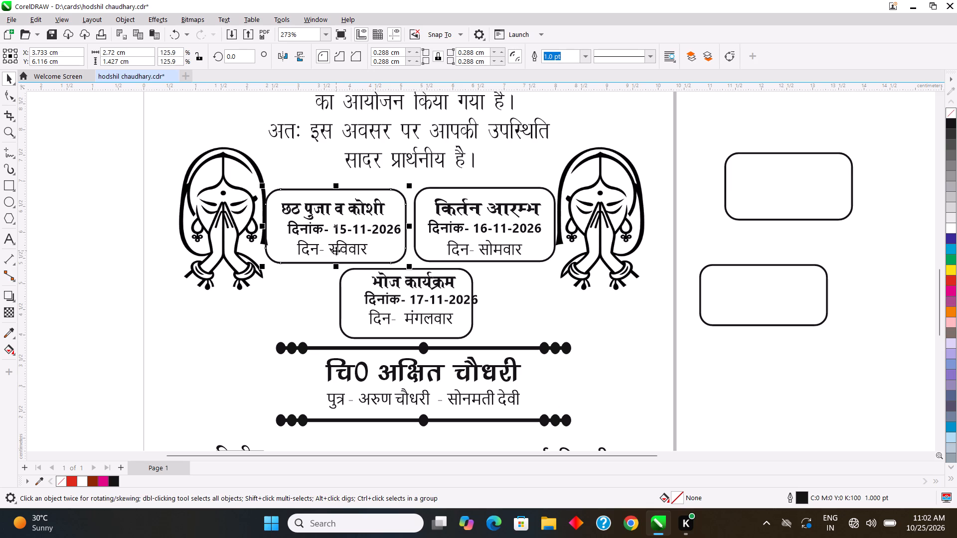
click(102, 270)
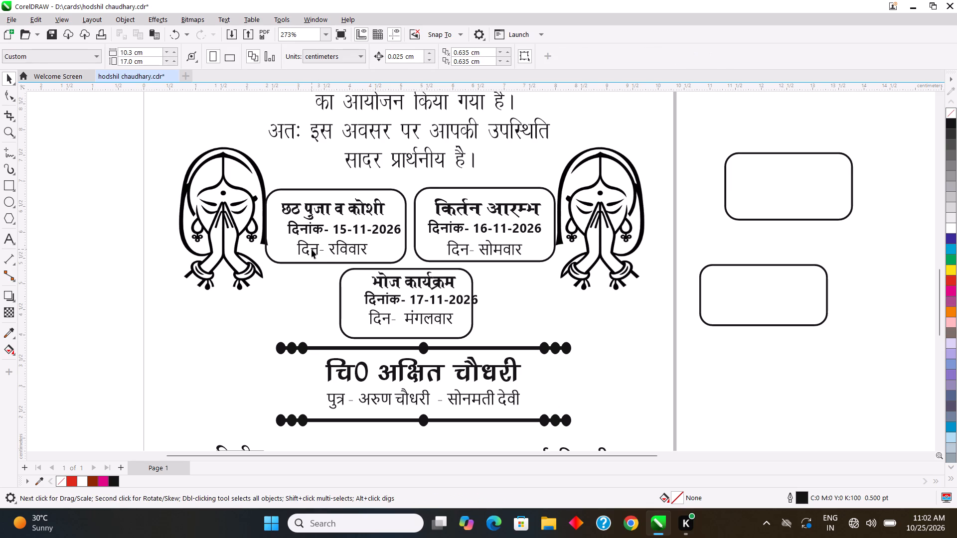
click(312, 249)
key(Down)
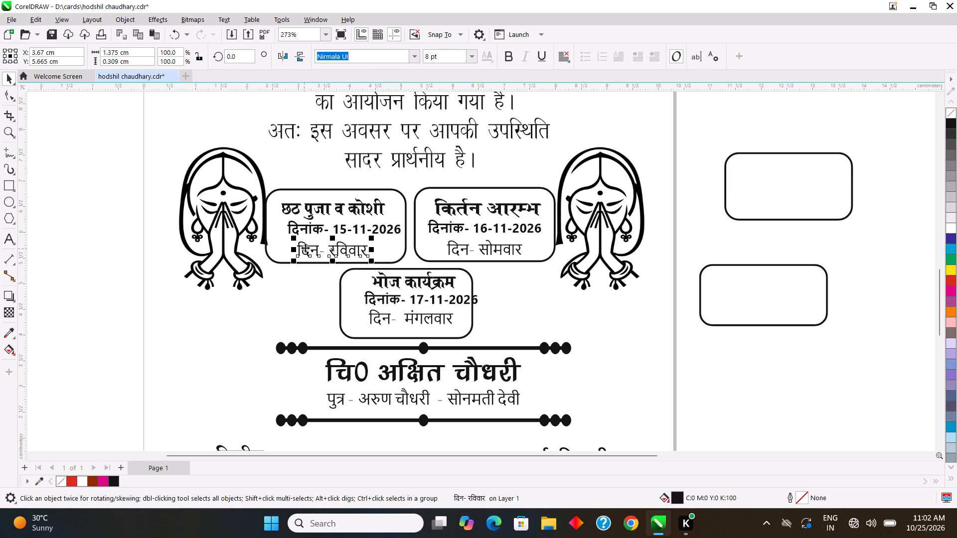
click(750, 390)
click(334, 227)
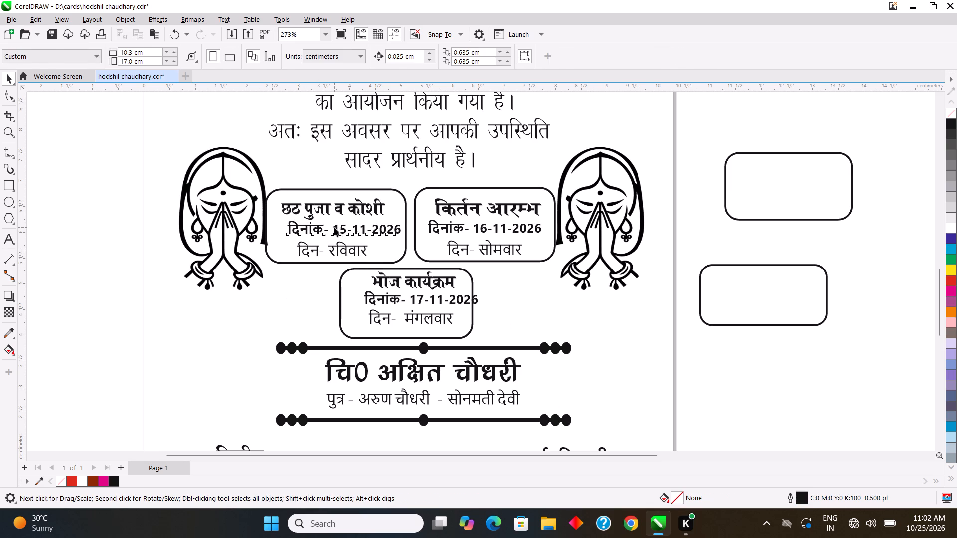
key(Down)
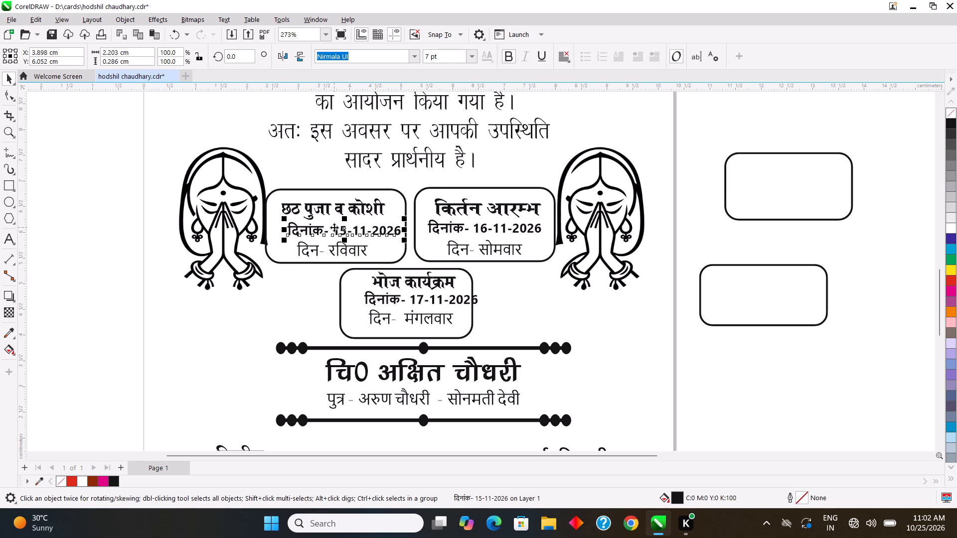
click(450, 225)
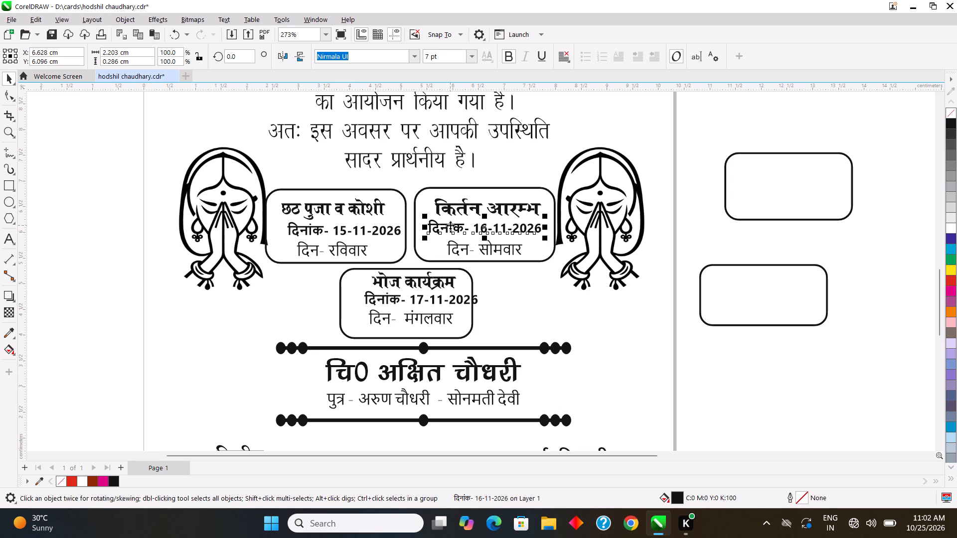
key(Down)
click(814, 373)
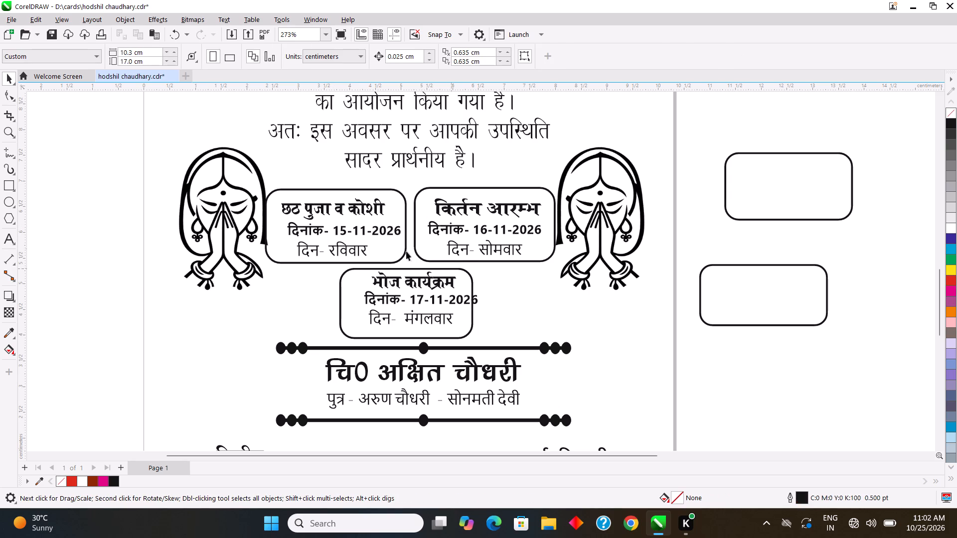
Nudge the box around the छठ पुजा व कोशी text right to about X 3.81 cm.
click(335, 207)
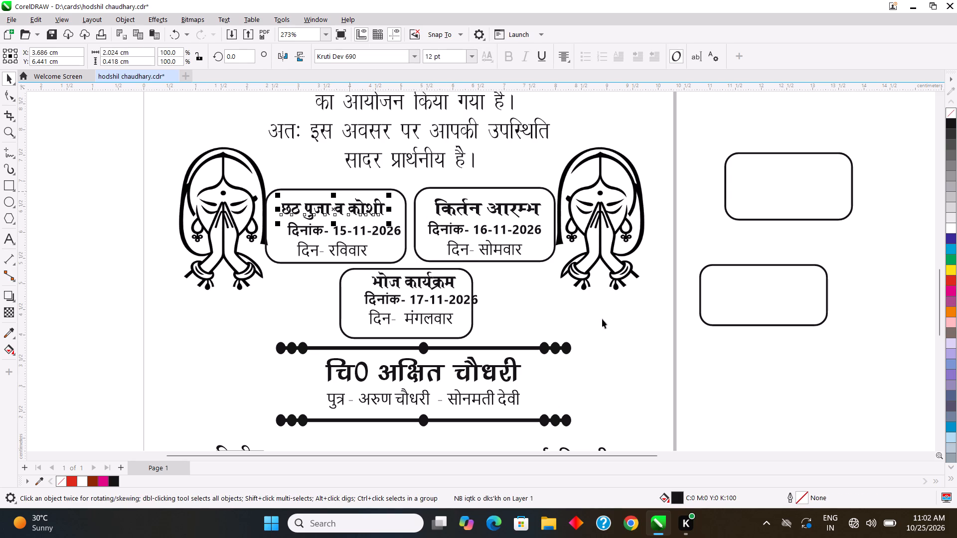
click(719, 353)
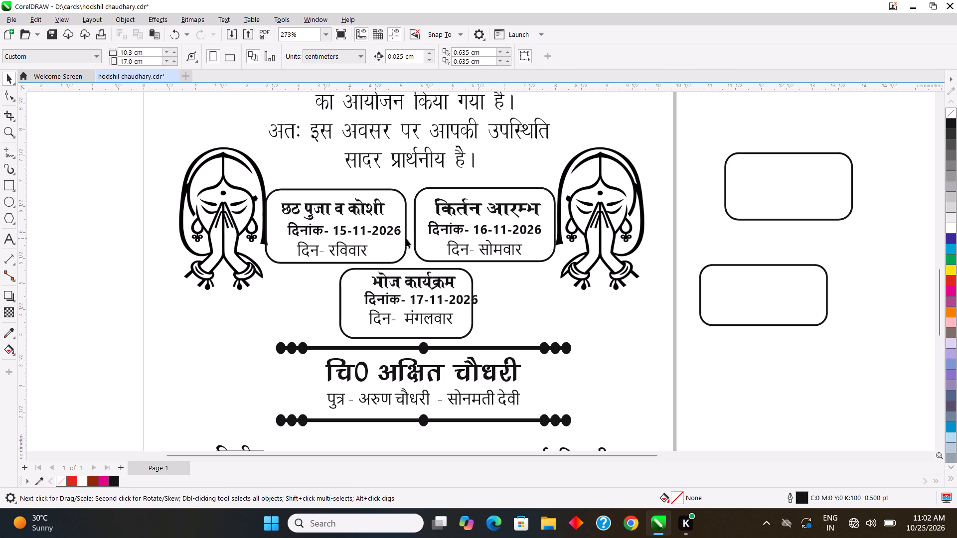
click(406, 239)
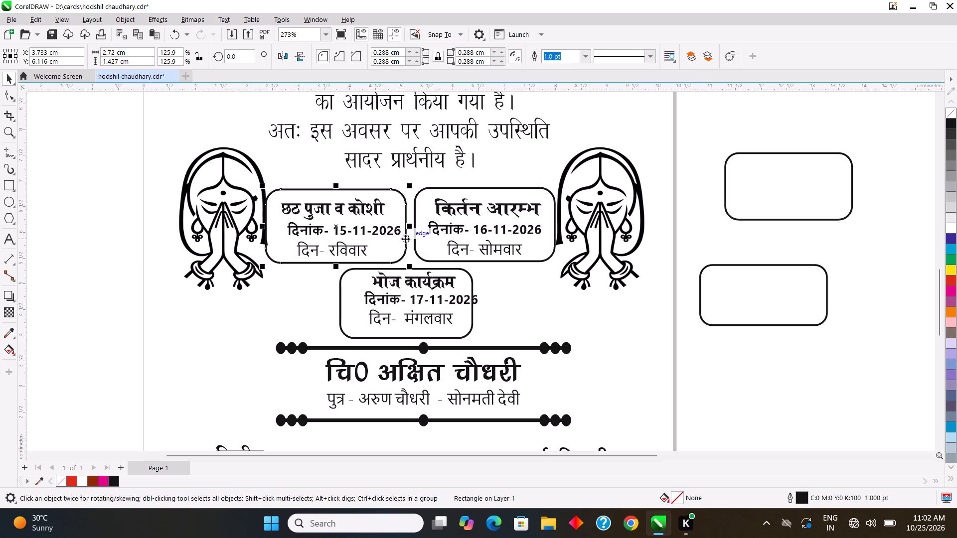
key(Right)
key(Right)
key(Right)
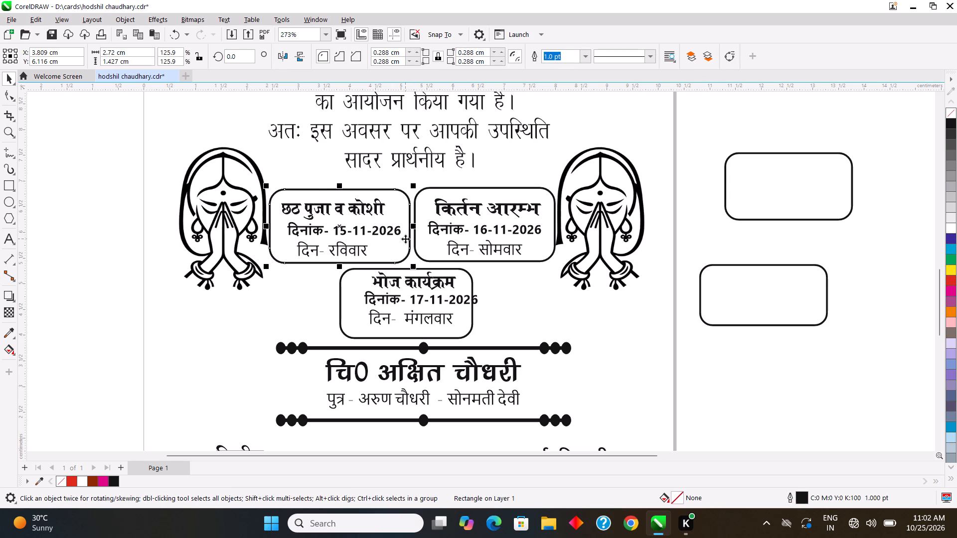
click(761, 377)
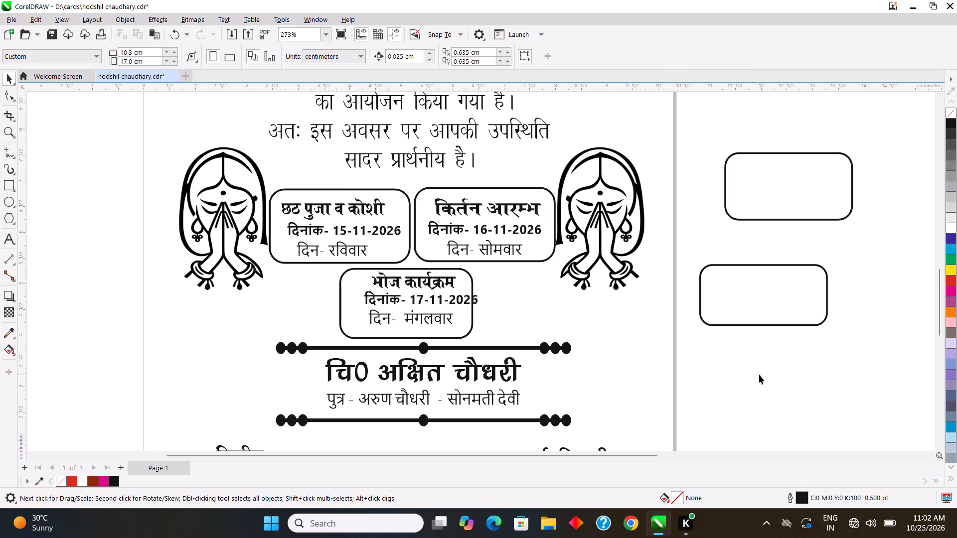
Nudge the two praying-woman images outward from the event boxes, to about X 1.53 cm and X 8.92 cm.
click(225, 238)
key(Left)
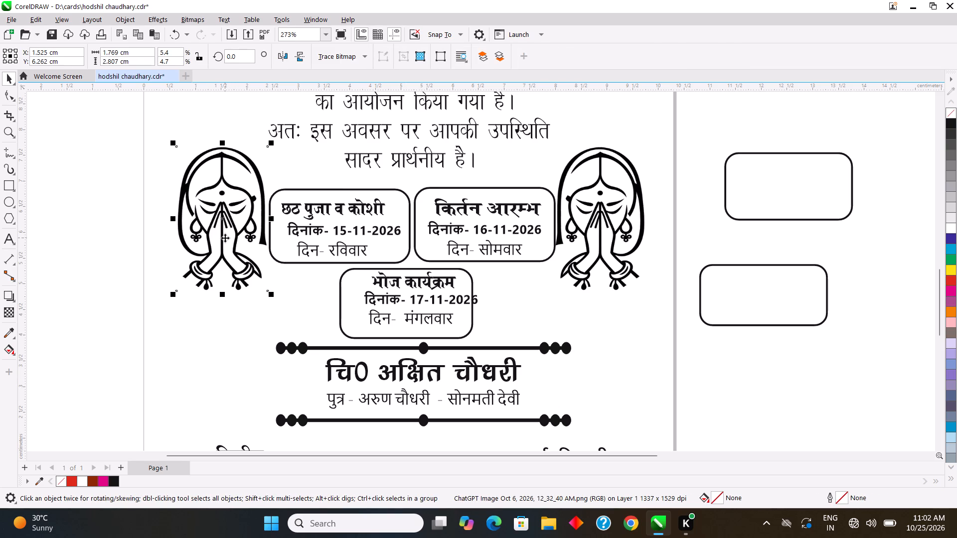
click(609, 229)
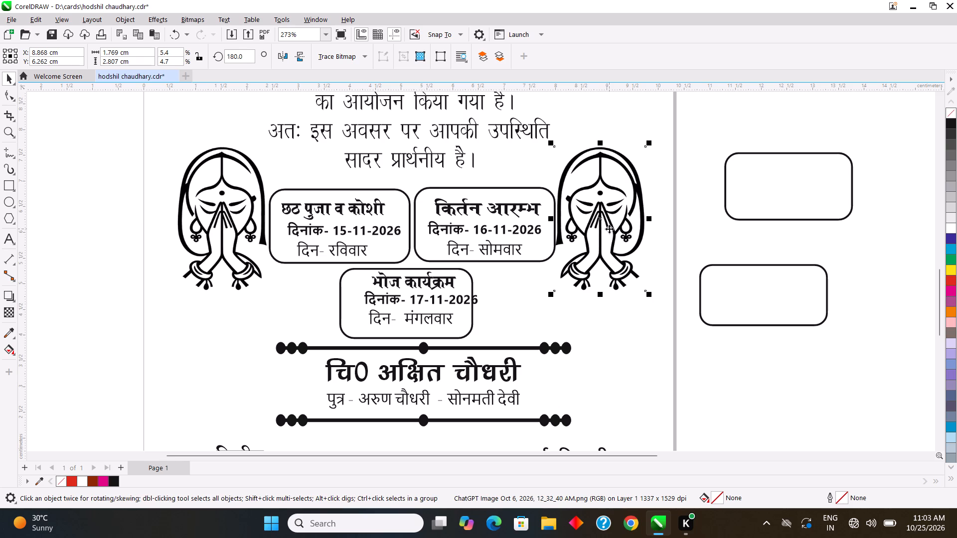
key(Right)
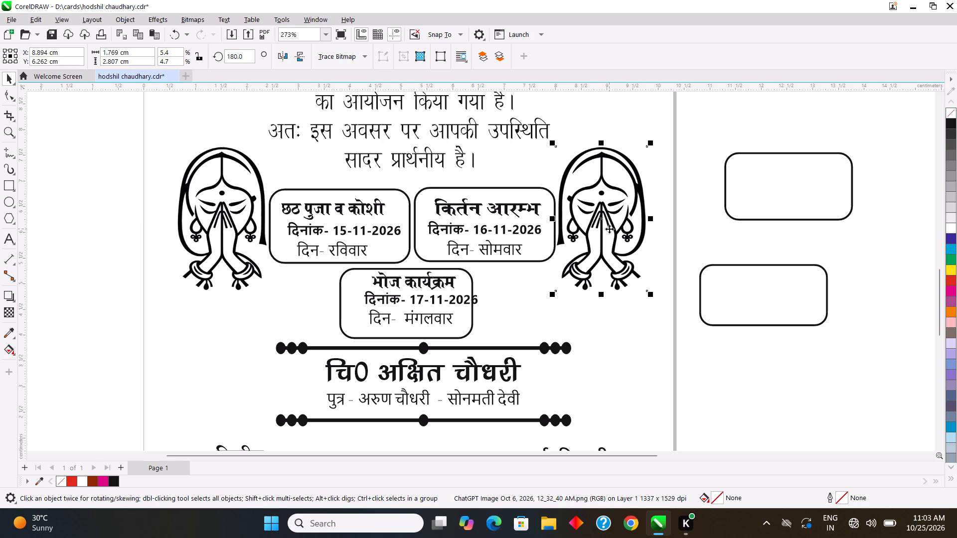
key(Right)
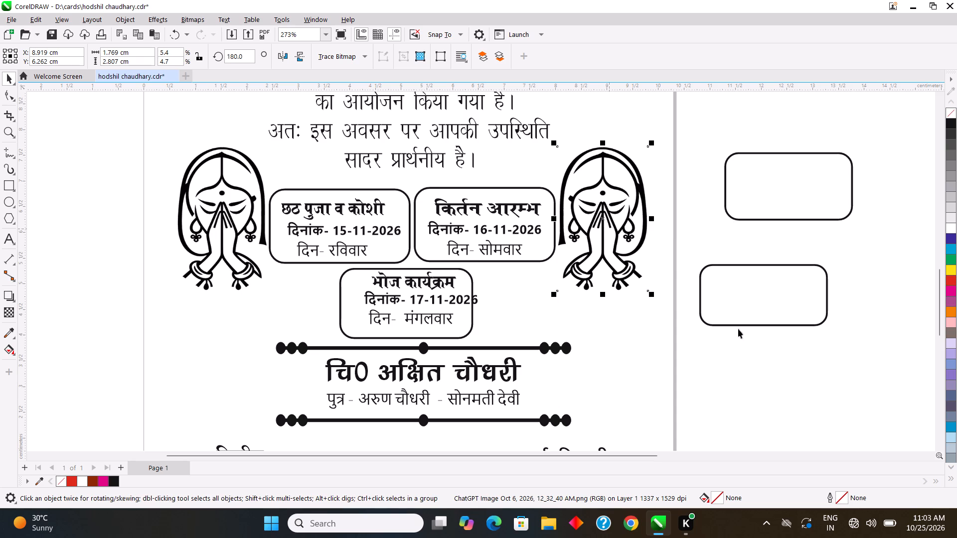
click(763, 386)
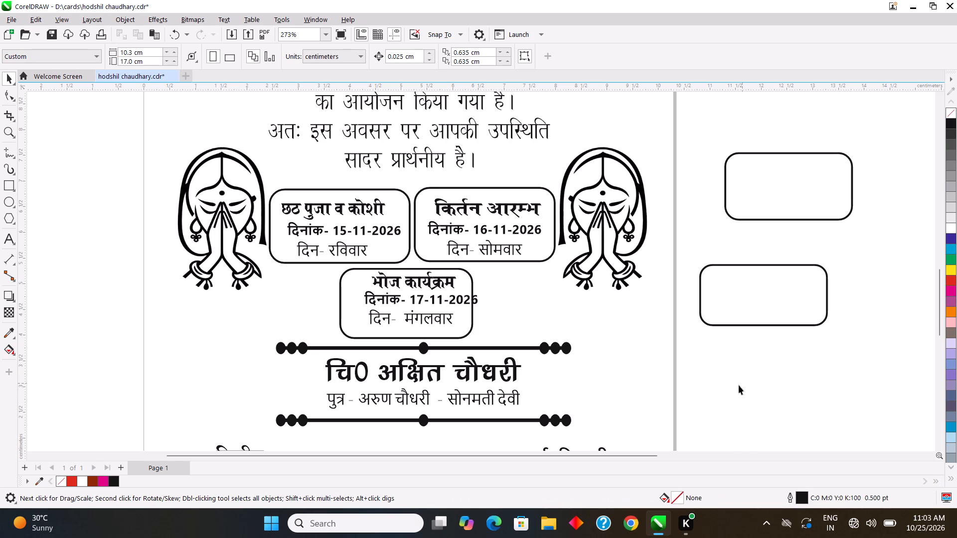
Nudge the box around the भोज कार्यक्रम text right to about X 5.28 cm so it encloses the date line.
click(473, 322)
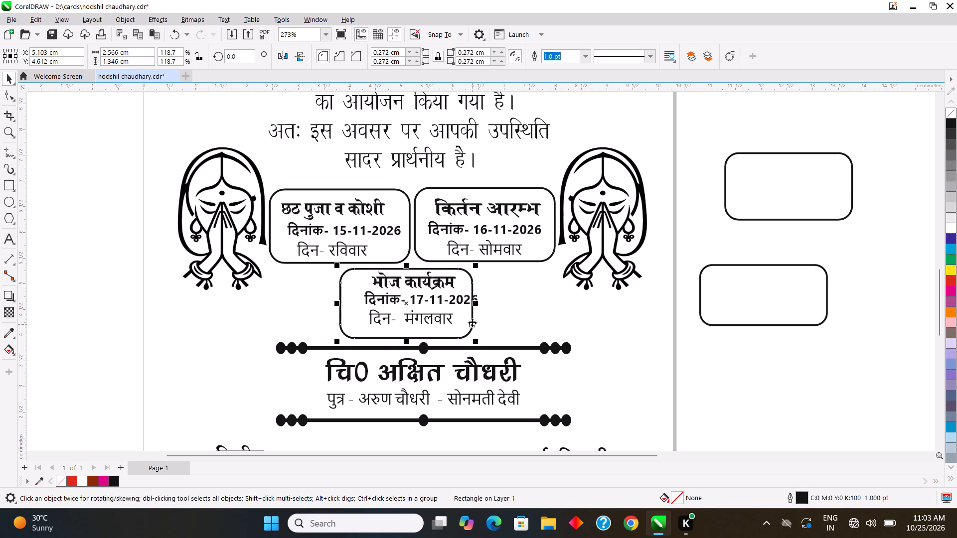
key(Right)
key(Right)
key(Right)
key(Right)
key(Right)
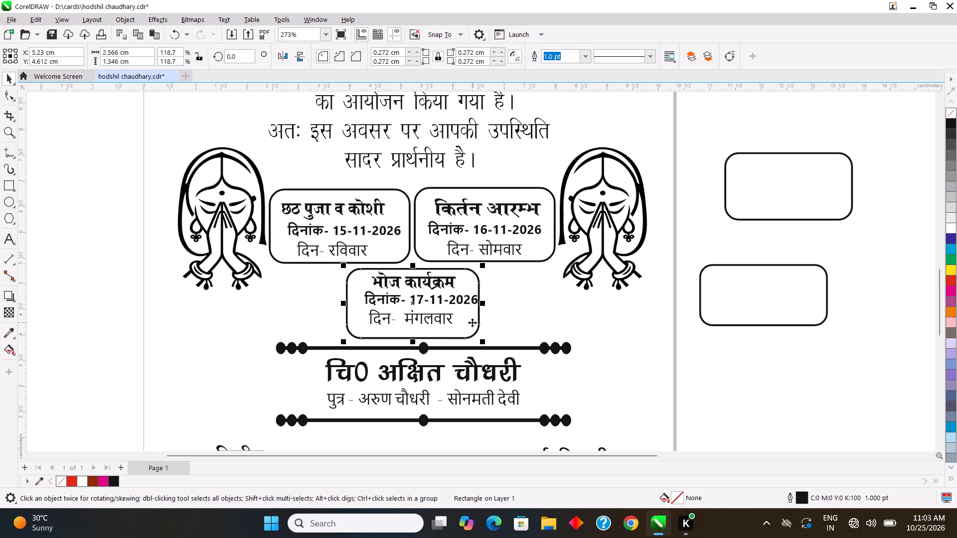
key(Right)
key(Right)
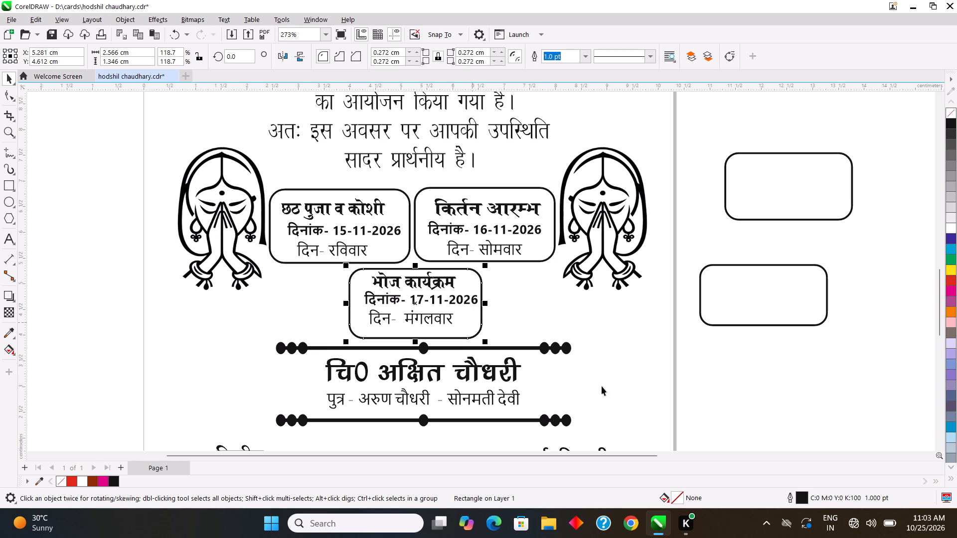
click(771, 374)
Nudge the दिन- मंगलवार line in the भोज कार्यक्रम box down by about 0.1 cm.
click(428, 318)
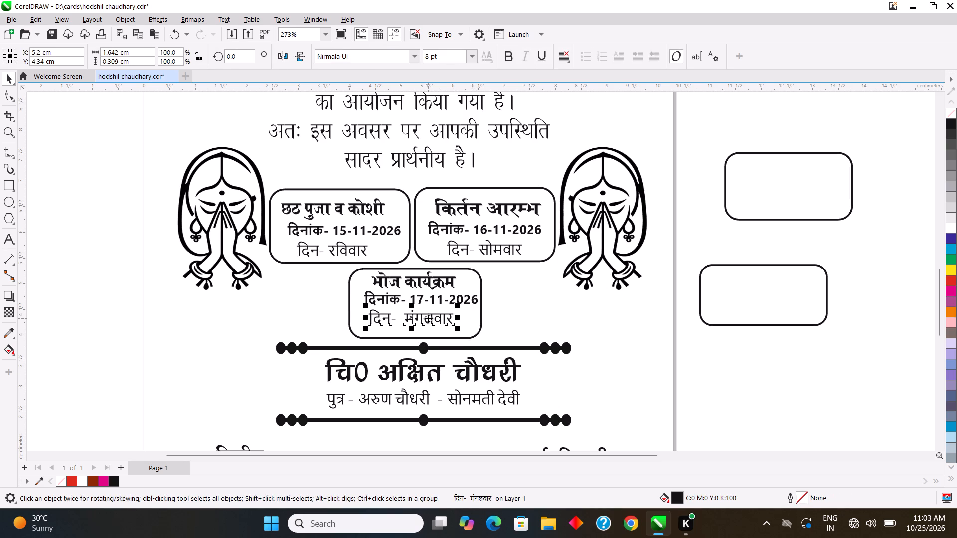
key(Down)
key(Down)
key(Down)
key(Down)
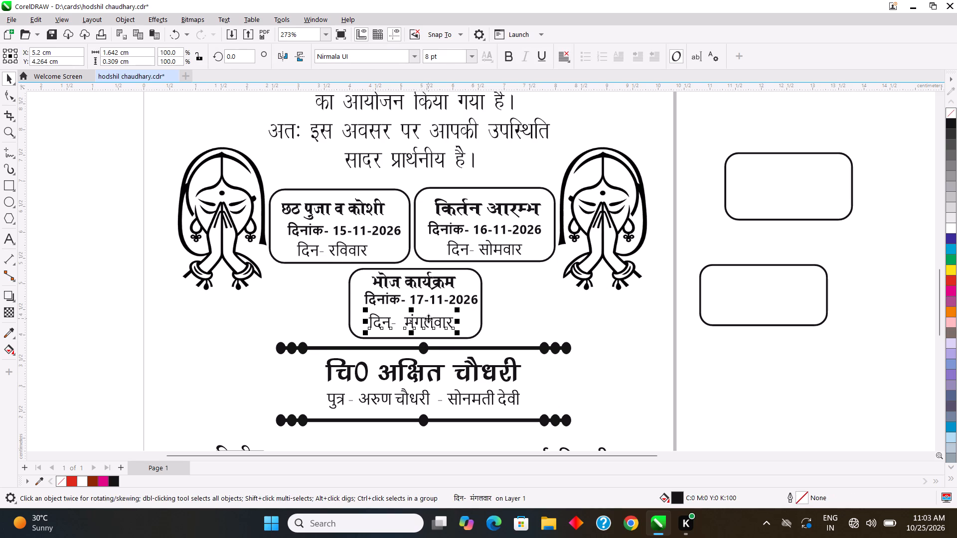
click(725, 395)
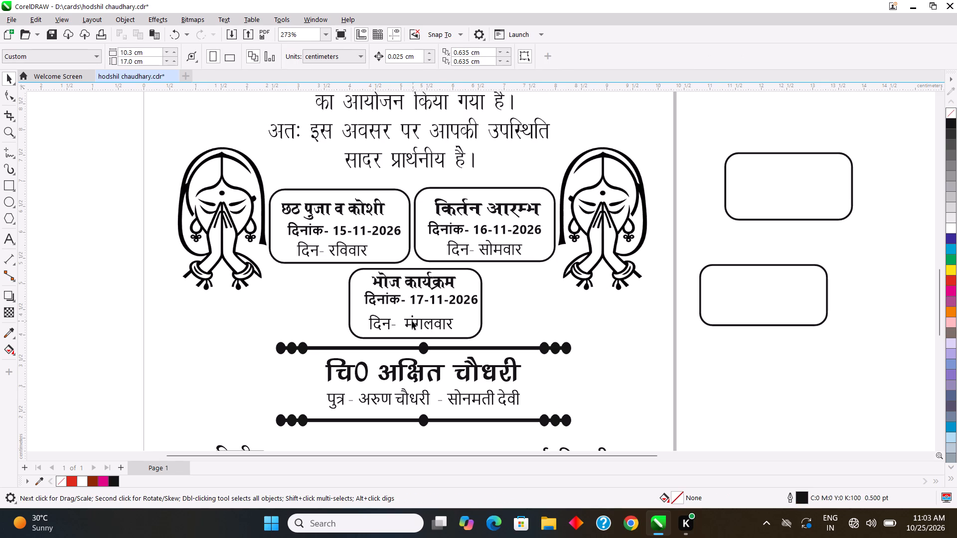
Nudge the भोज कार्यक्रम box's lines down: heading to about Y 5.00 cm, date to 4.61 cm, and day to 4.21 cm.
click(399, 299)
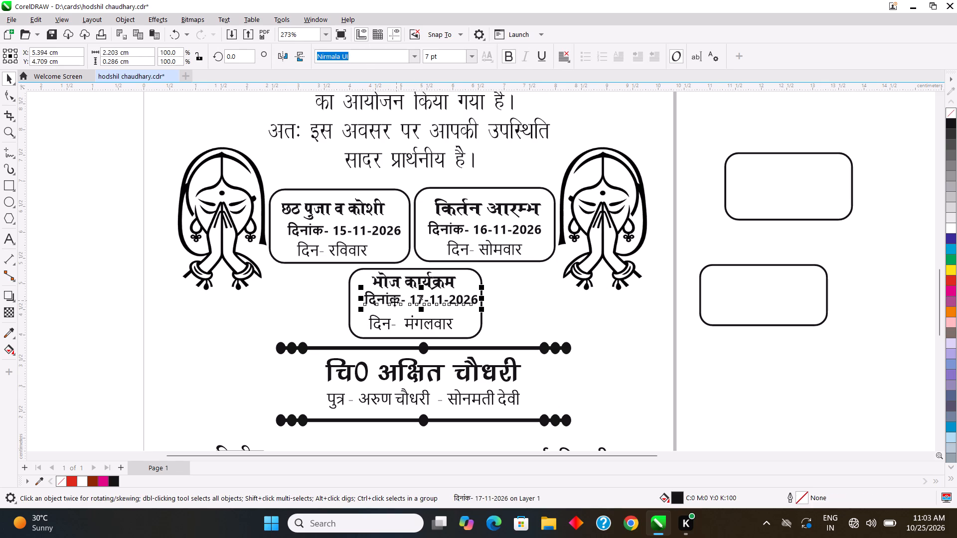
key(Down)
key(Down)
key(Down)
key(Down)
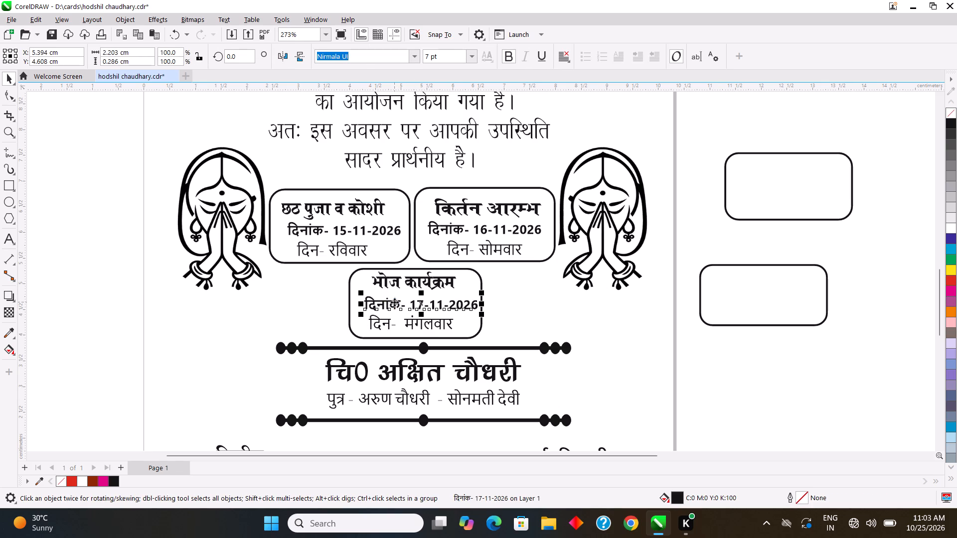
click(723, 360)
click(407, 284)
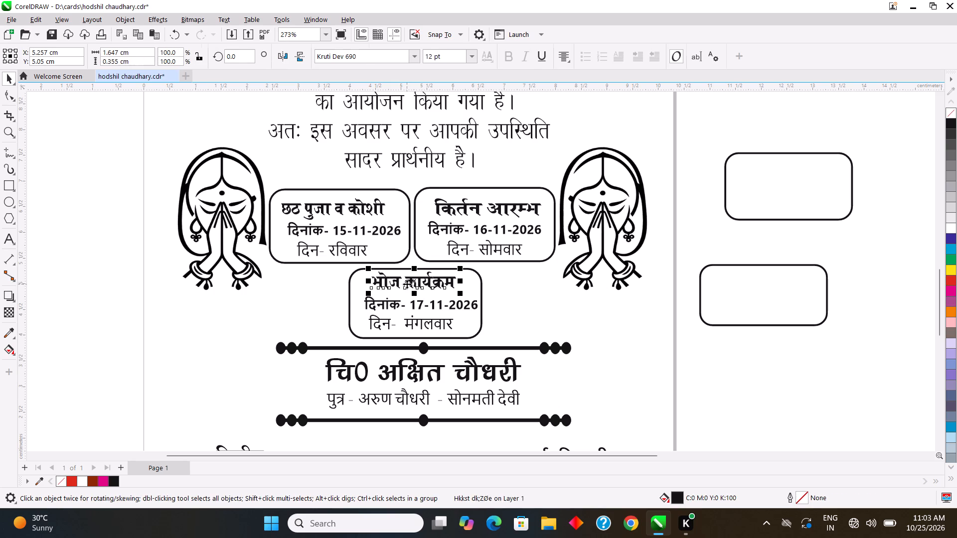
key(Down)
key(Down)
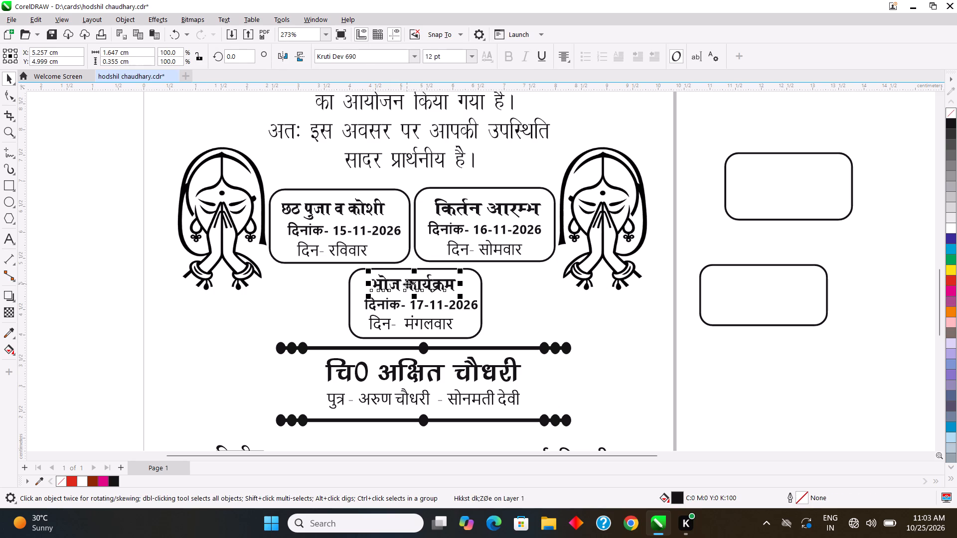
click(729, 388)
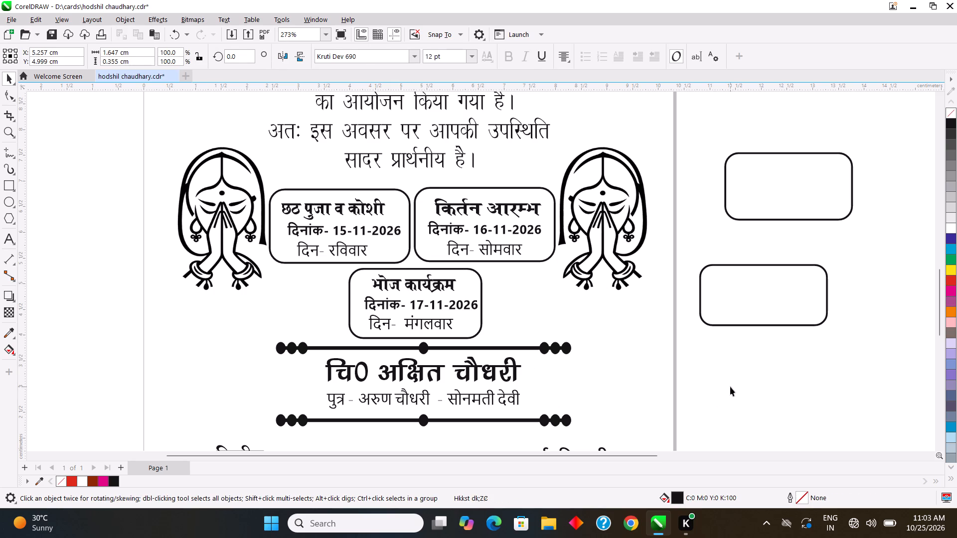
click(411, 324)
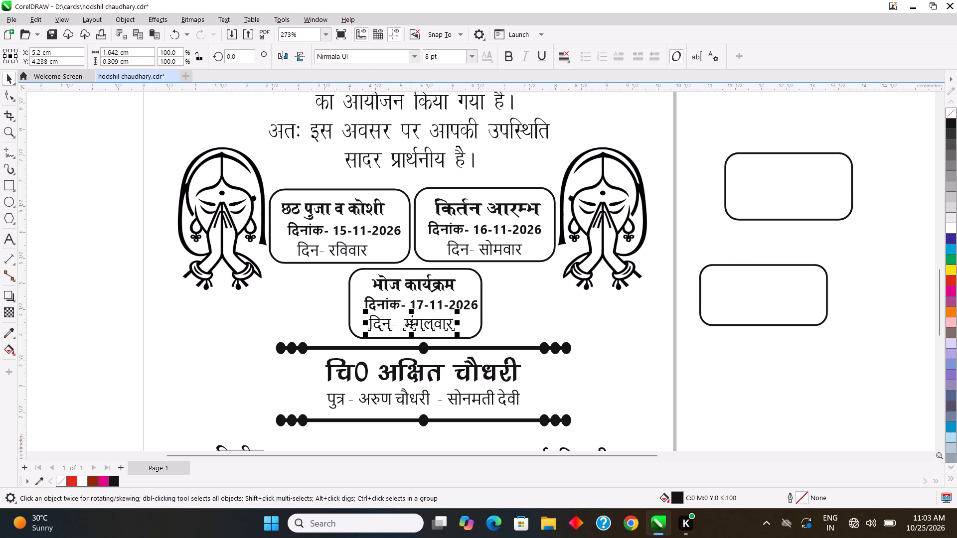
key(Down)
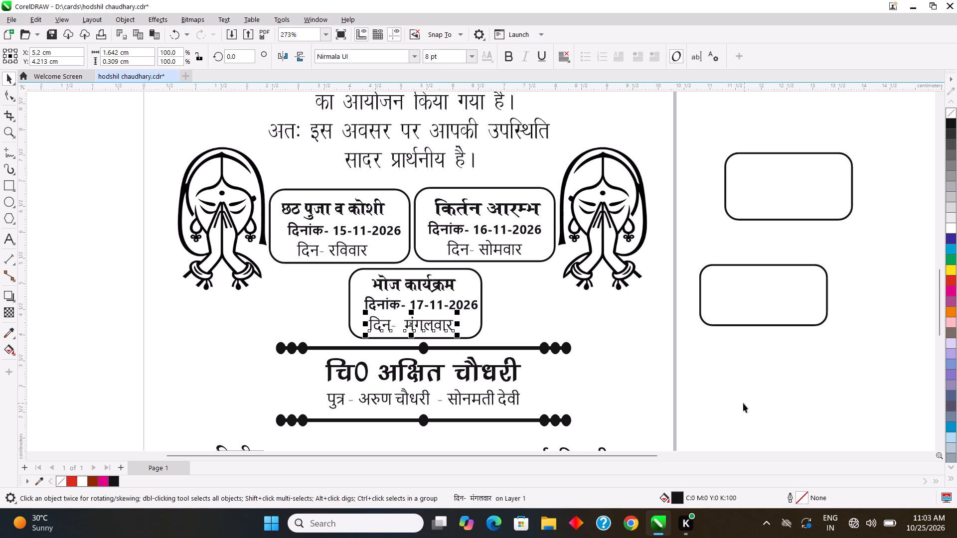
click(734, 397)
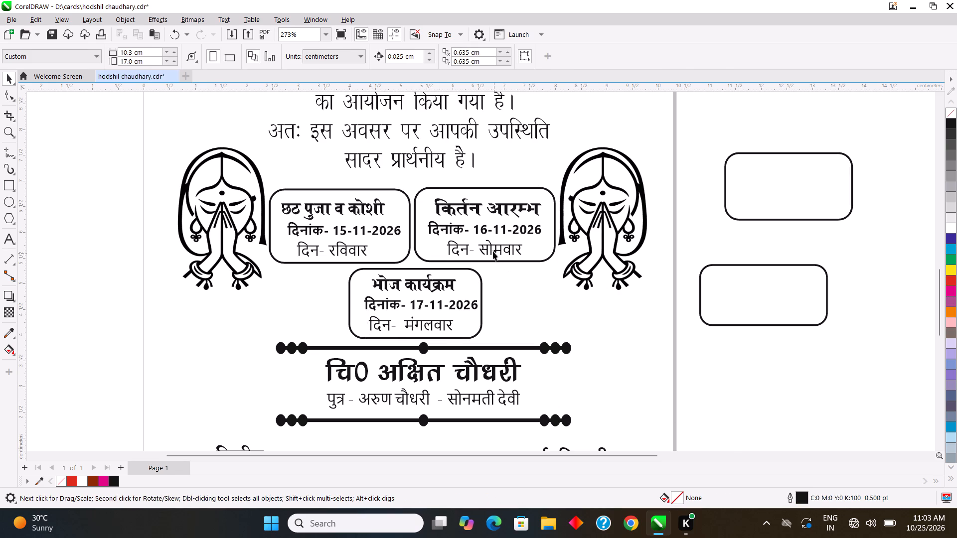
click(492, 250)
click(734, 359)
Delete the two spare empty rounded boxes lying outside the page.
click(723, 162)
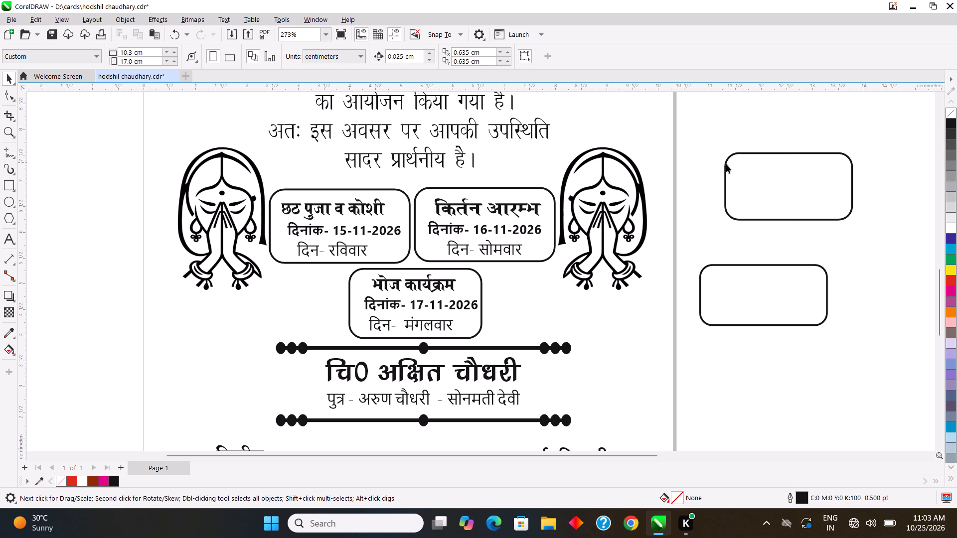
click(729, 165)
key(BackSpace)
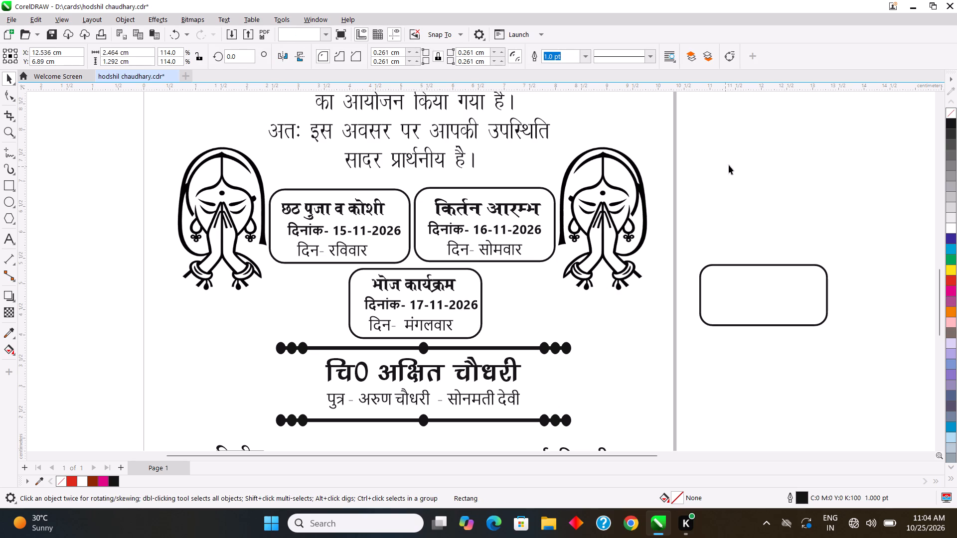
click(706, 268)
key(BackSpace)
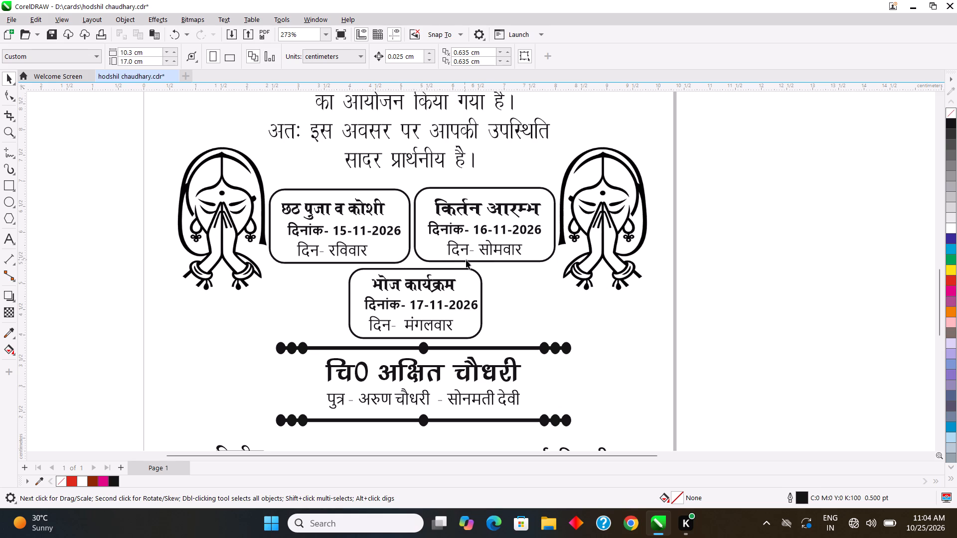
Nudge the box around the छठ पुजा व कोशी text up to about Y 6.17 cm.
click(385, 264)
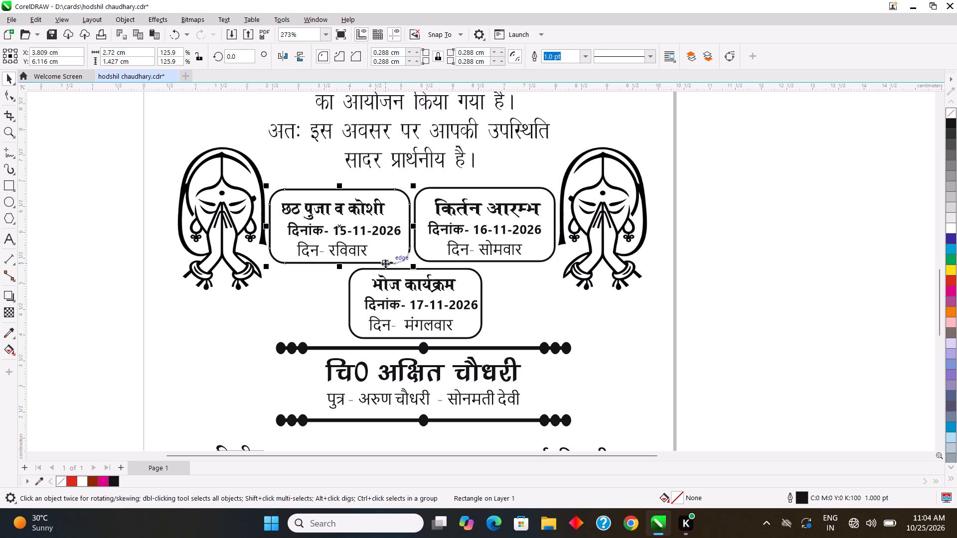
key(Up)
key(Up)
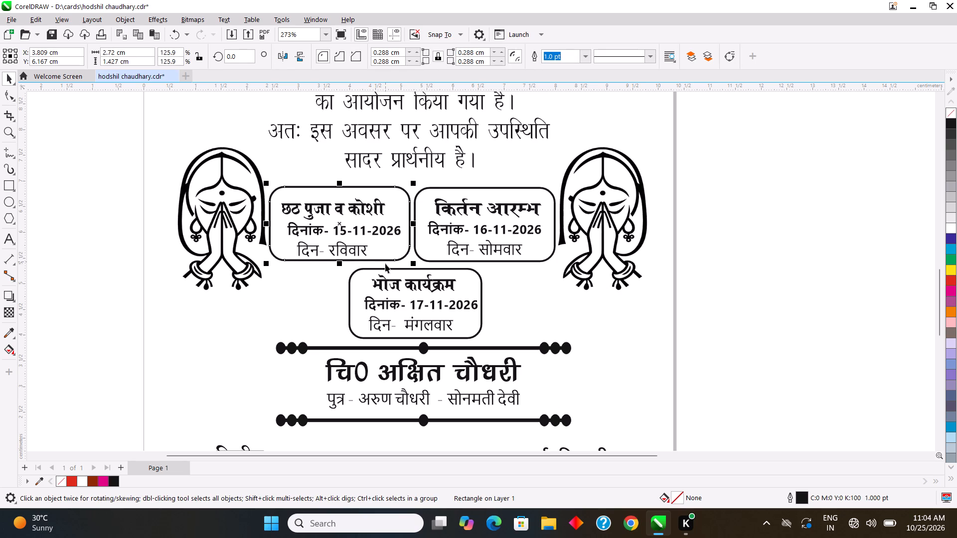
click(817, 302)
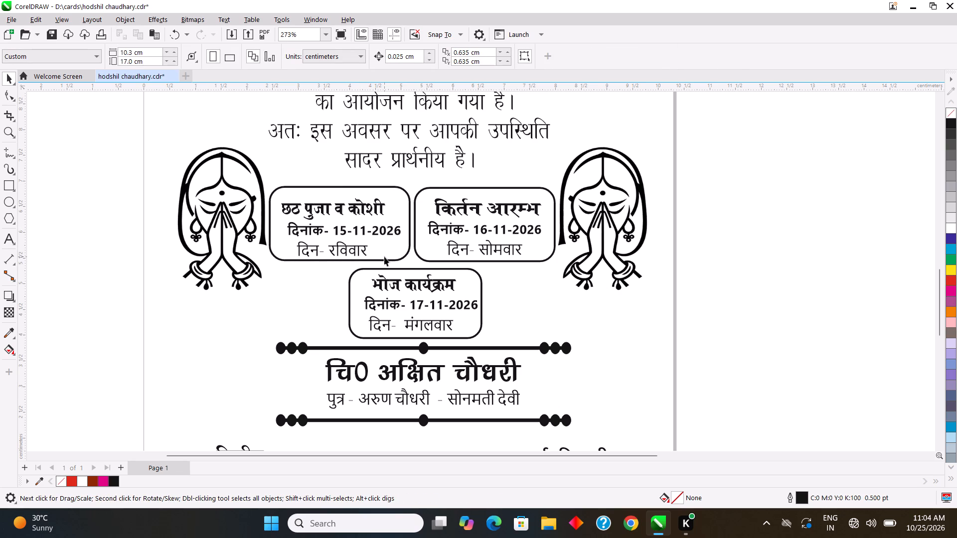
Nudge the heading, date and day lines in the छठ पुजा व कोशी box up by about 0.025 cm each.
click(348, 208)
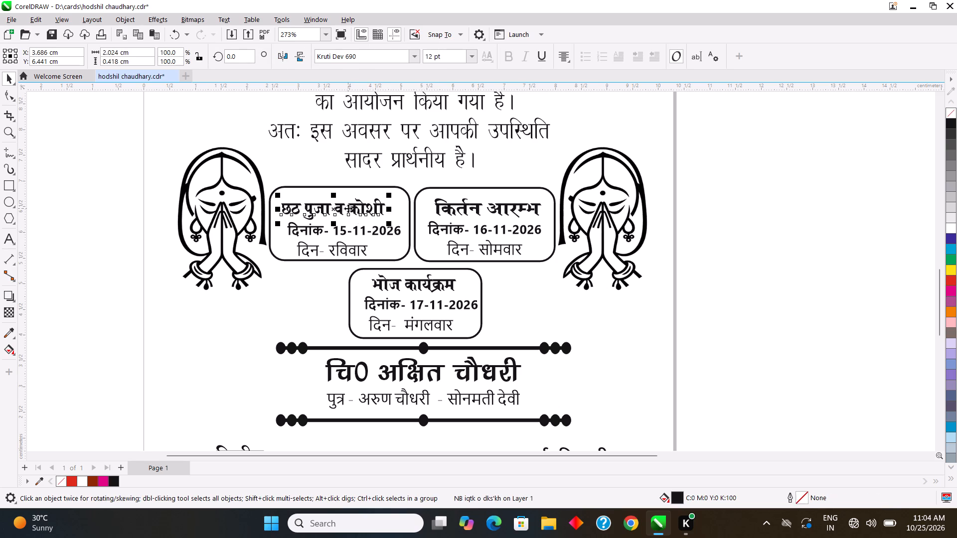
key(Up)
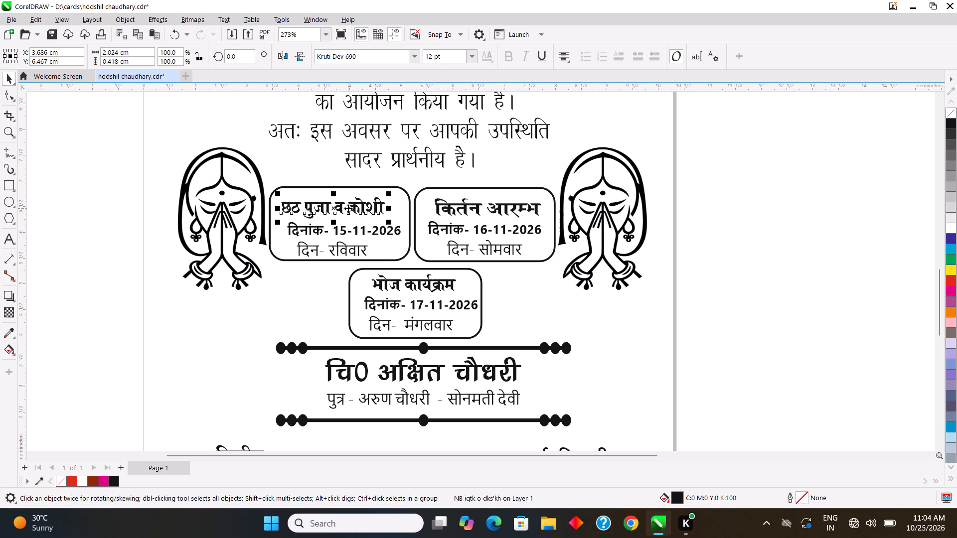
click(324, 231)
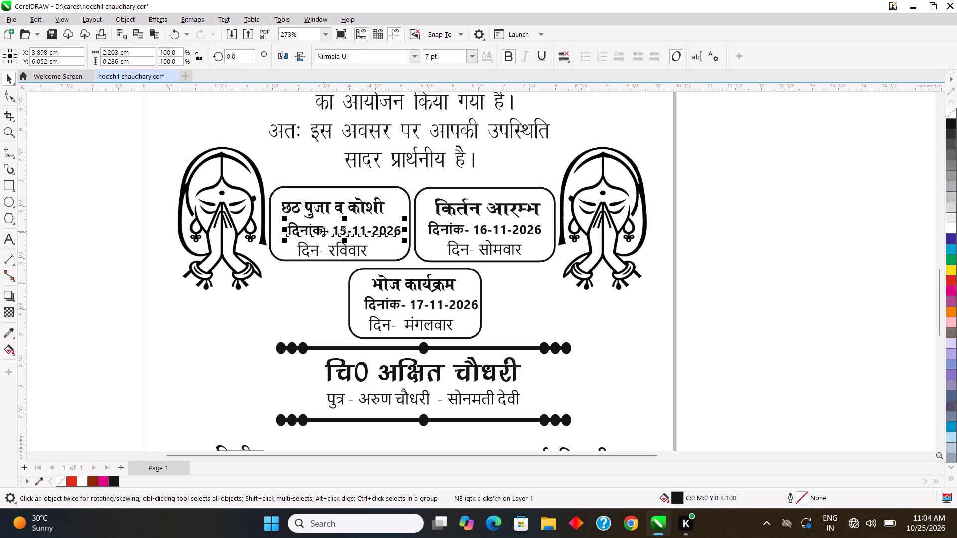
key(Up)
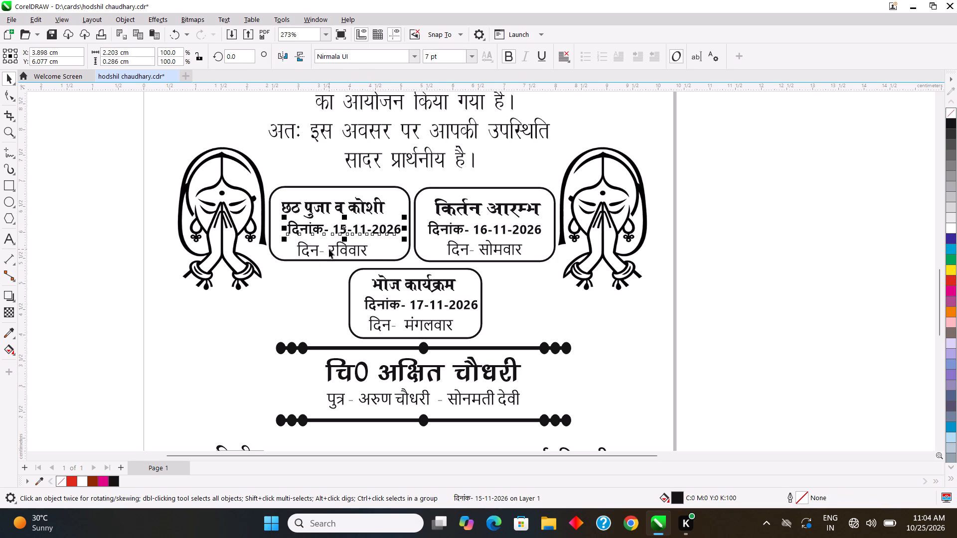
click(329, 249)
key(Up)
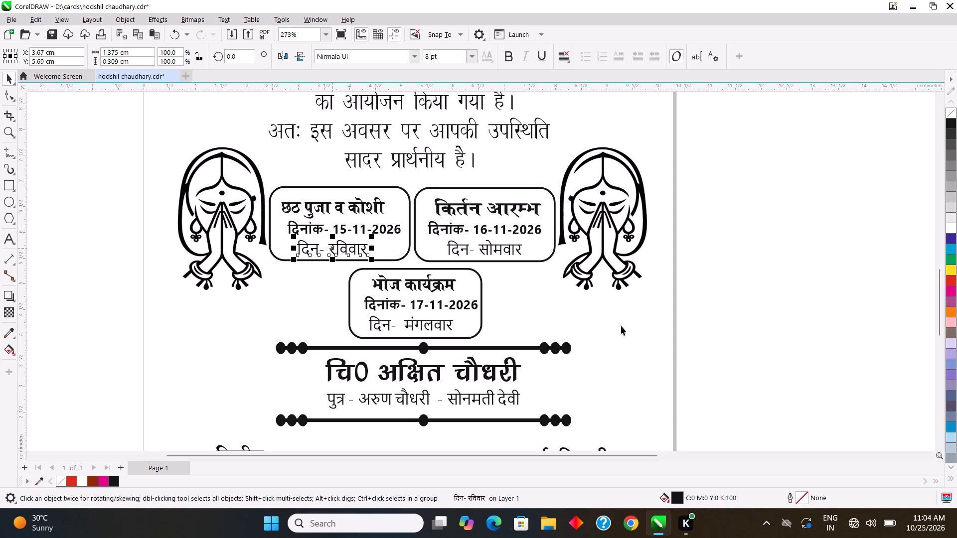
click(757, 332)
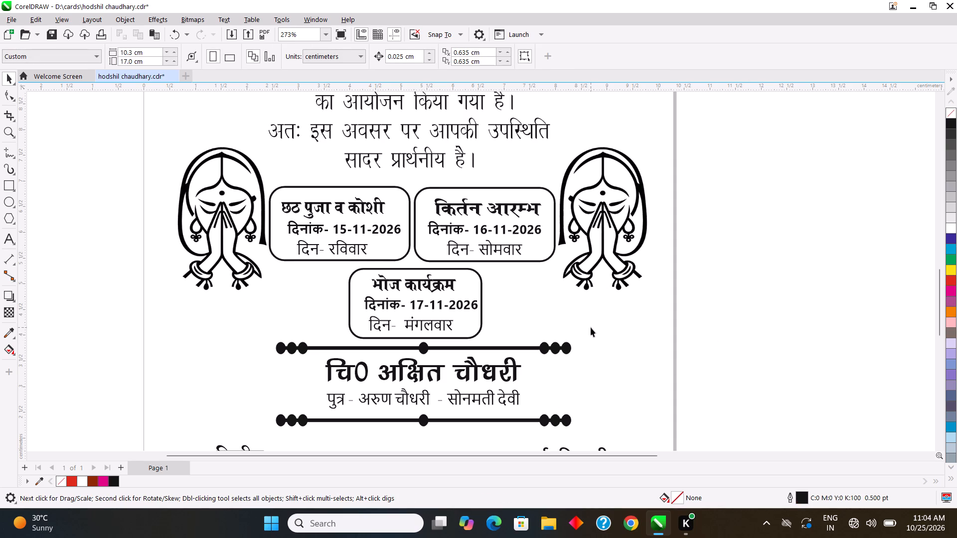
Centre the छठ पुजा व कोशी and किर्तन आरम्भ headings horizontally within their respective boxes.
click(341, 206)
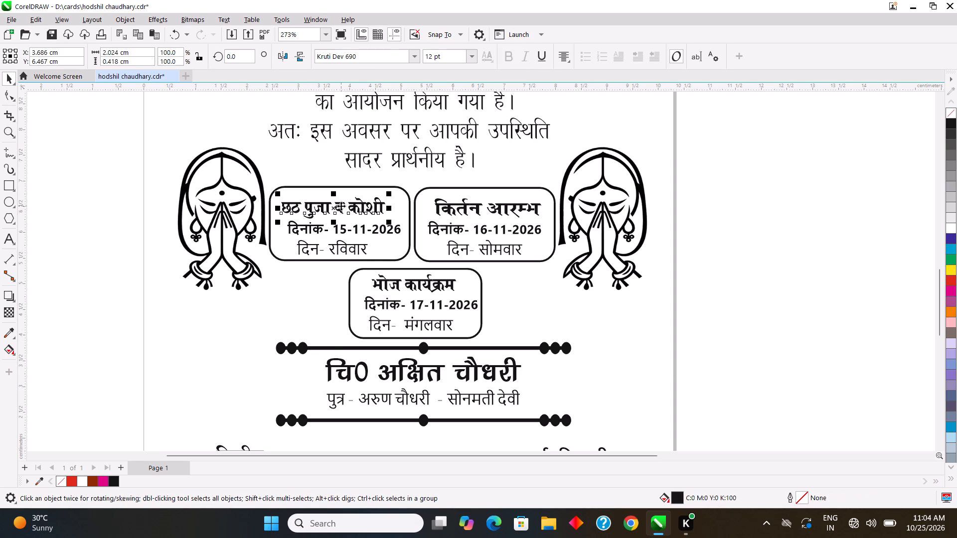
shift+click(370, 186)
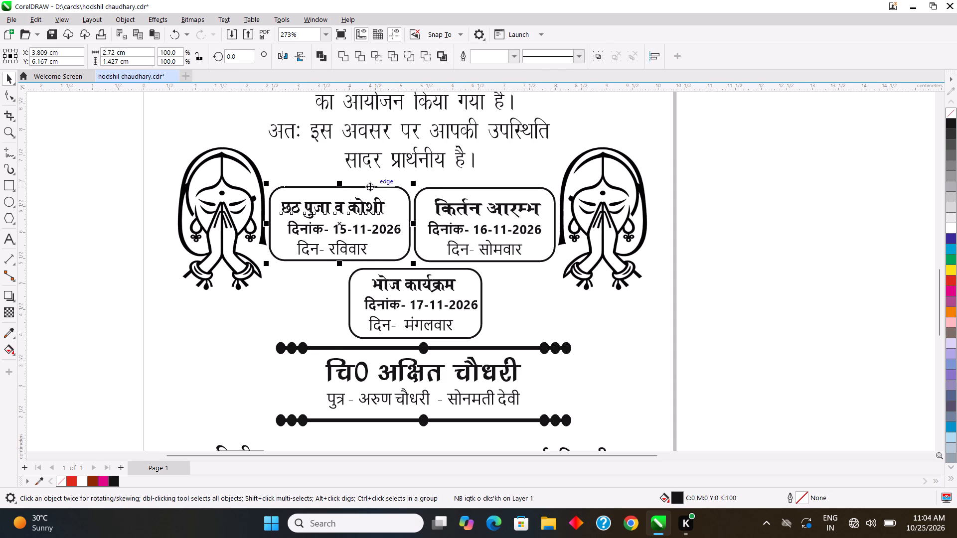
key(c)
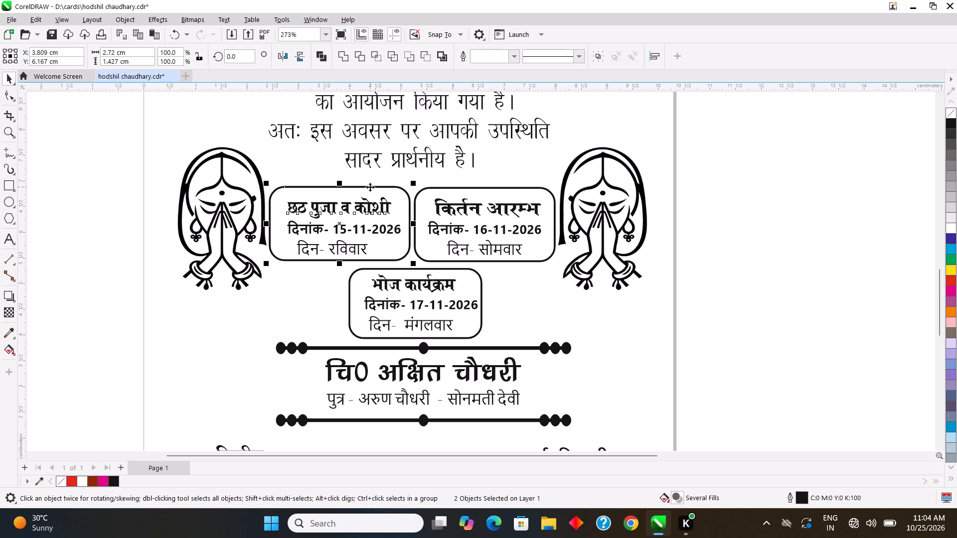
click(846, 275)
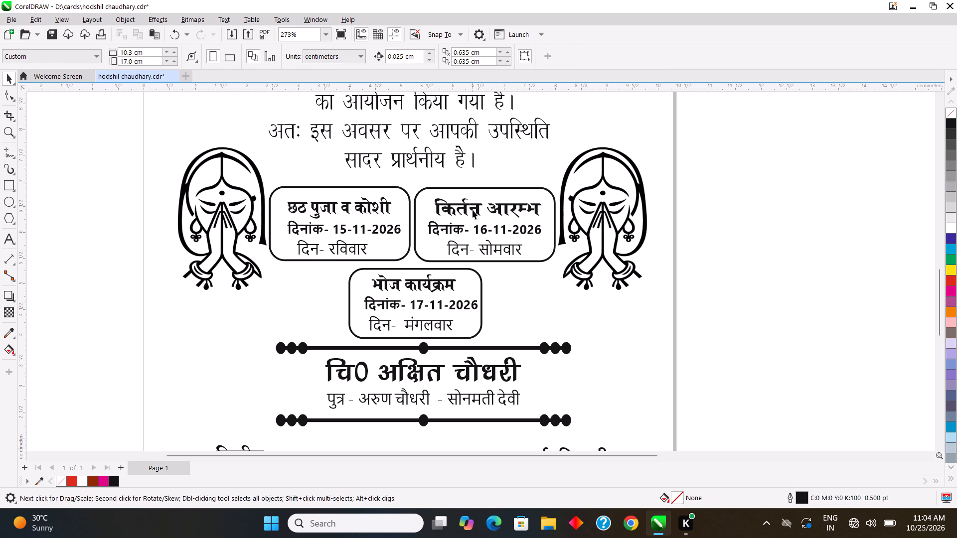
click(473, 209)
shift+click(478, 188)
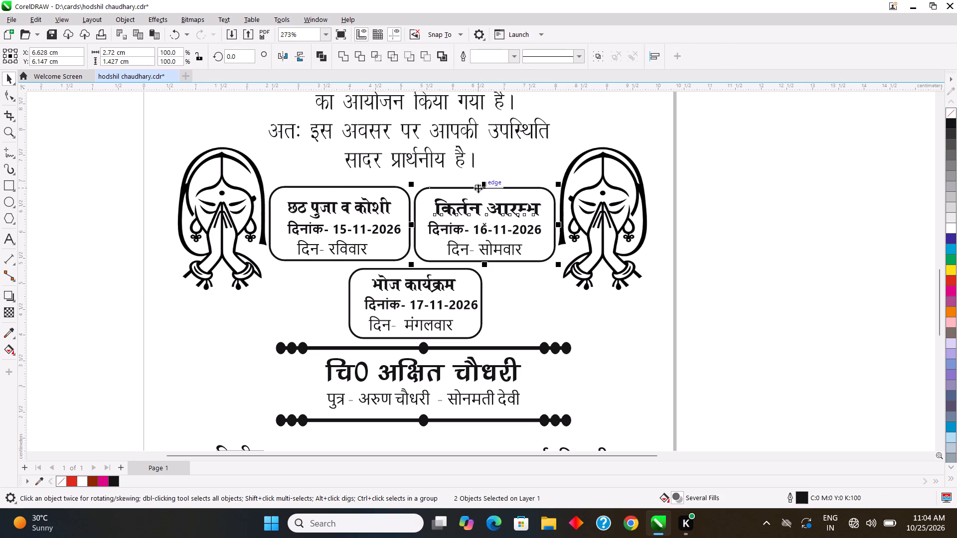
key(c)
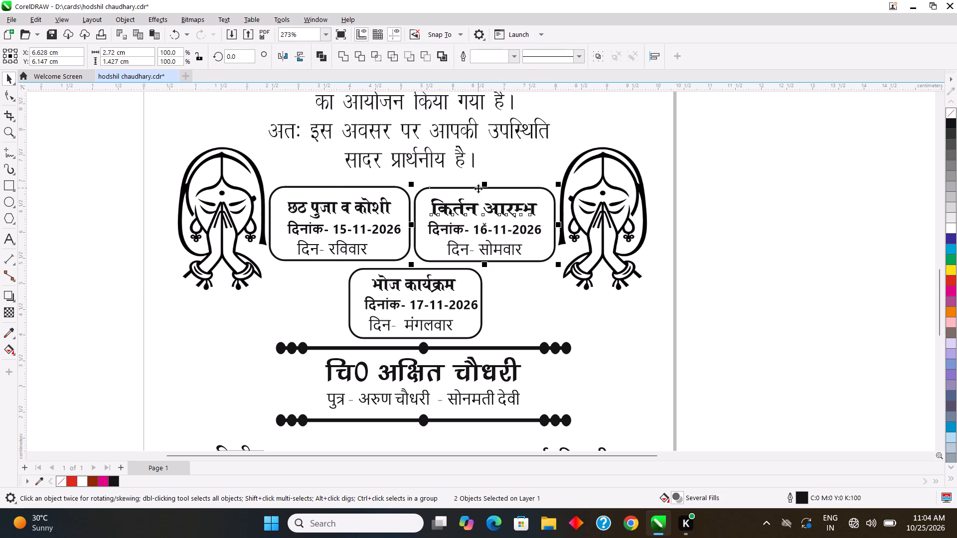
click(749, 252)
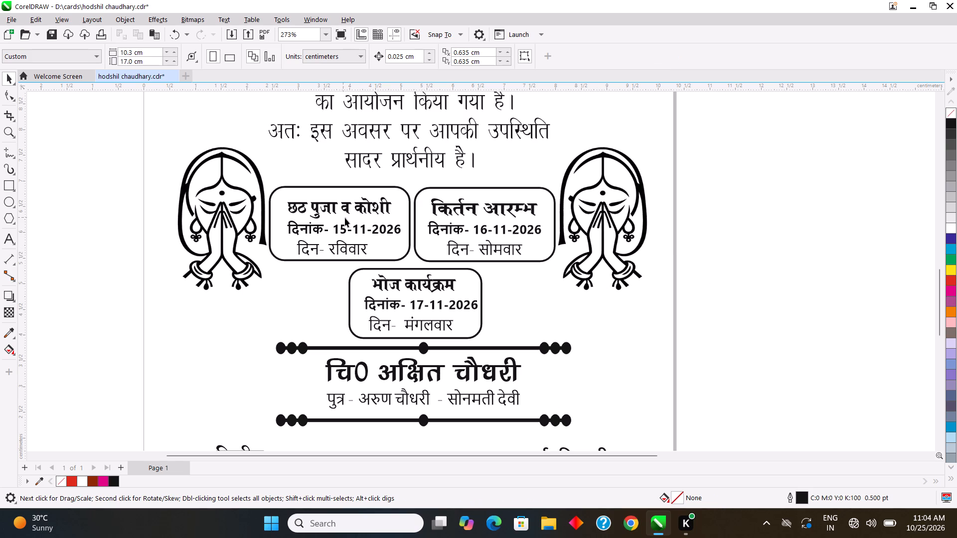
Centre the दिनांक- 15-11-2026 and दिन- रविवार lines horizontally within the छठ पुजा व कोशी box.
click(335, 228)
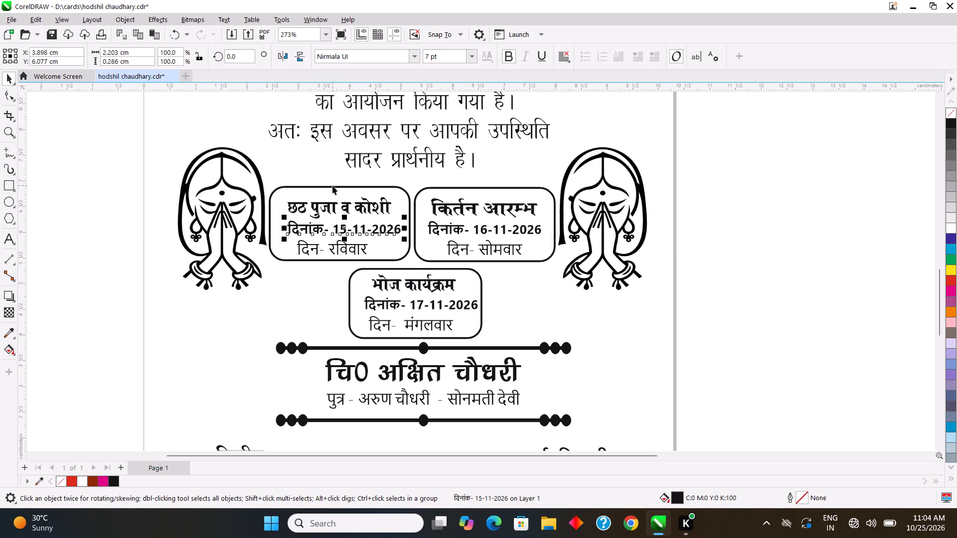
shift+click(332, 185)
key(c)
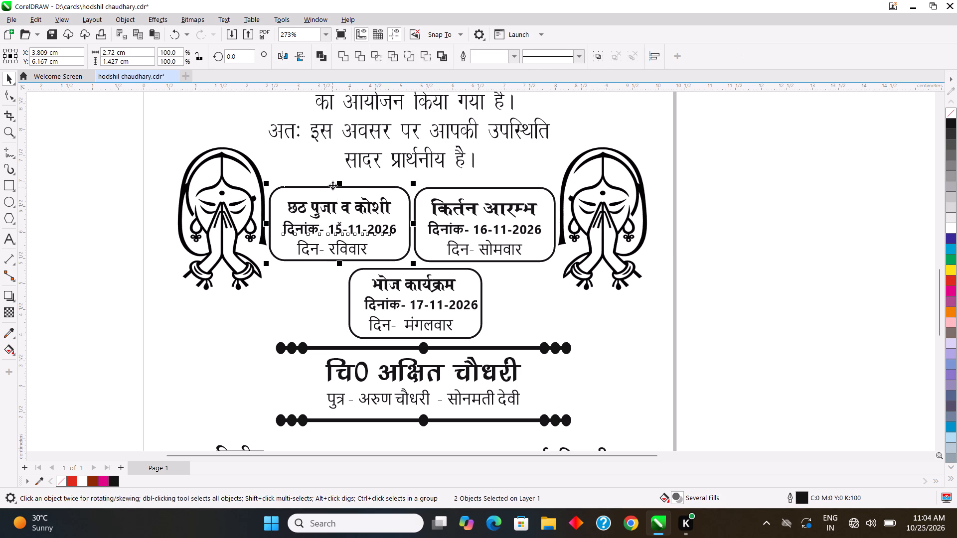
click(752, 334)
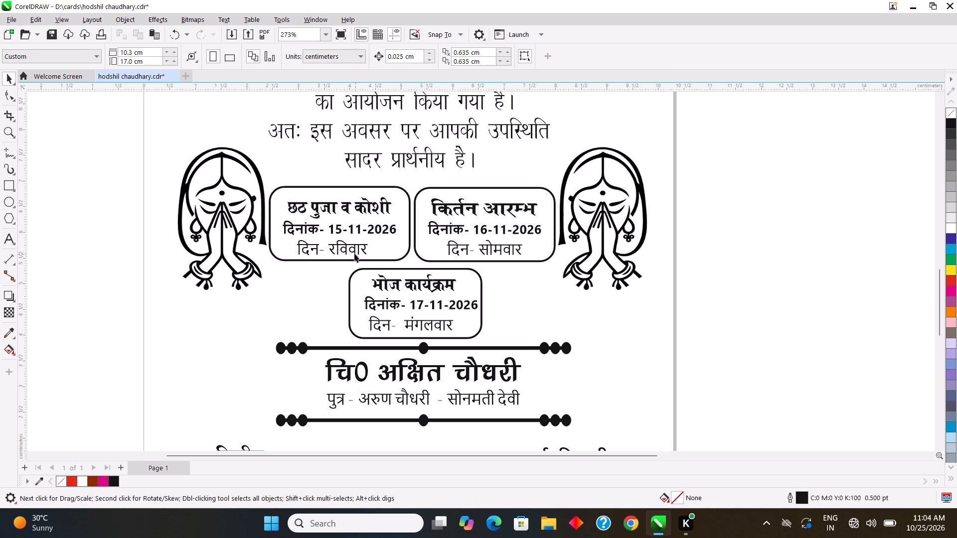
click(354, 253)
shift+click(345, 186)
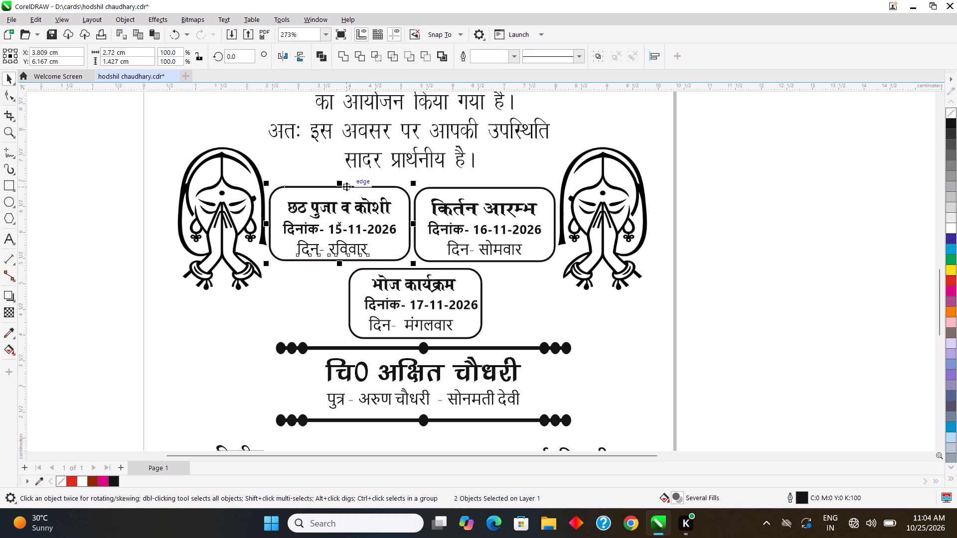
key(c)
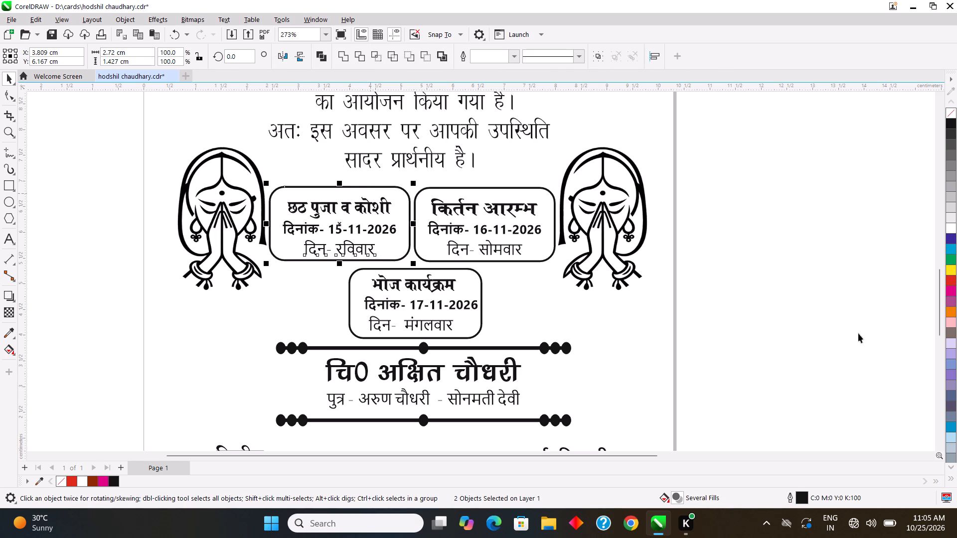
click(846, 324)
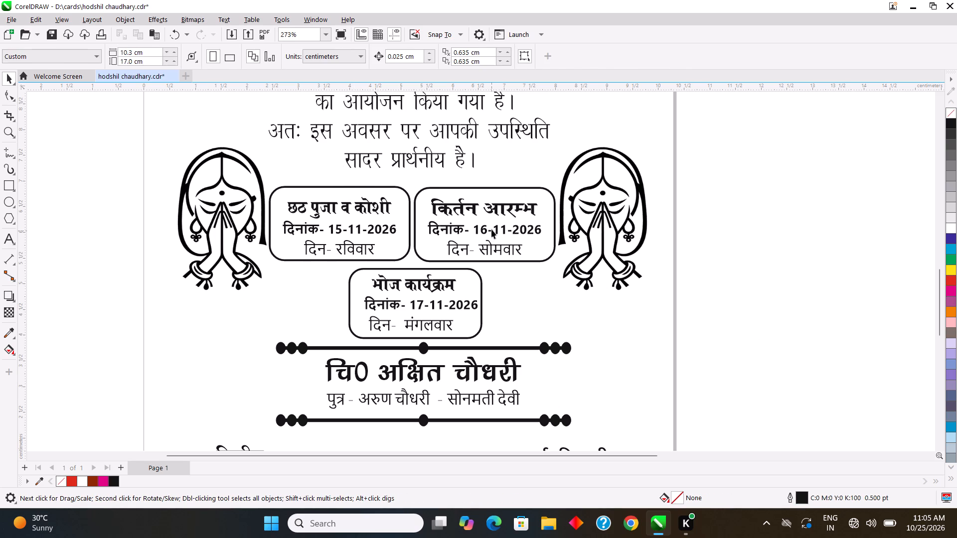
Centre the दिनांक- 16-11-2026 and दिन- सोमवार lines horizontally within the किर्तन आरम्भ box.
click(491, 229)
shift+click(486, 186)
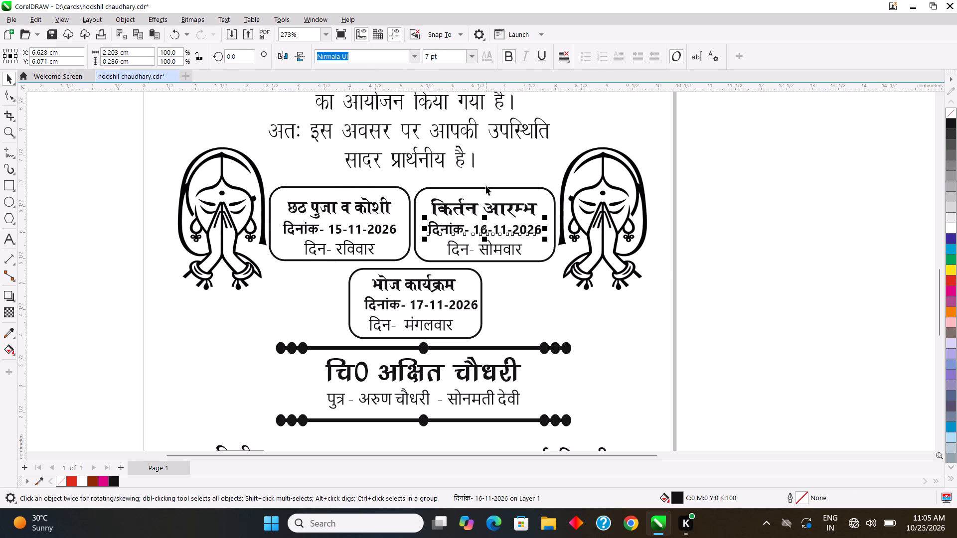
shift+click(486, 186)
shift+click(486, 186)
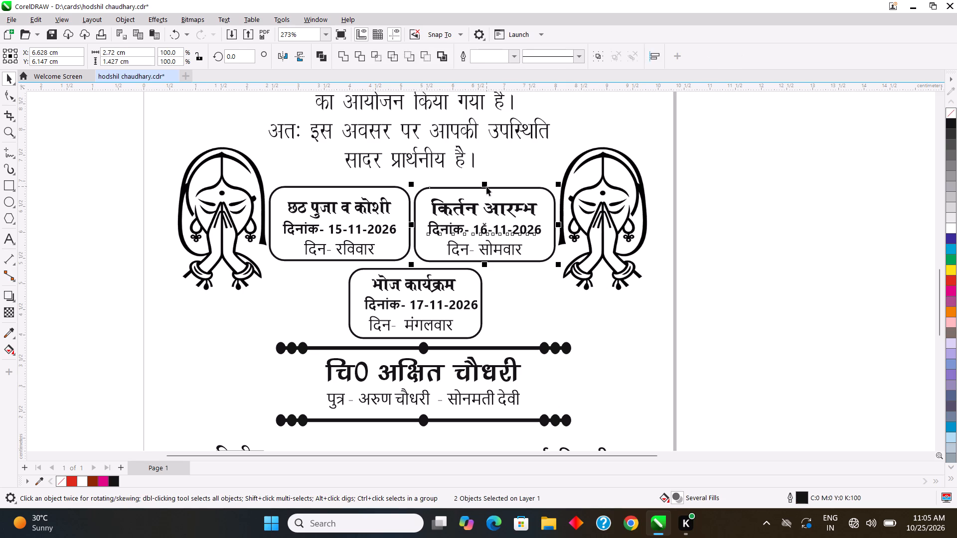
key(c)
click(815, 291)
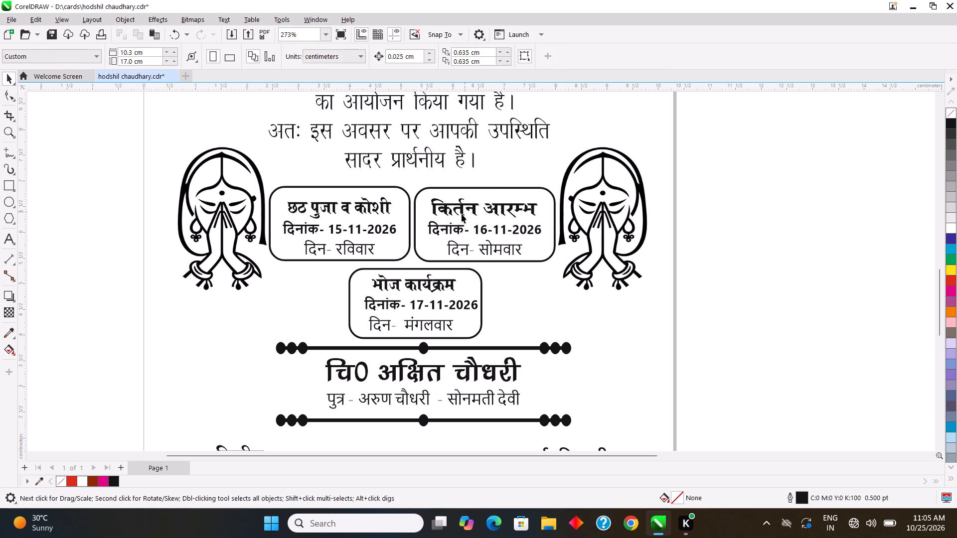
click(483, 248)
shift+click(475, 189)
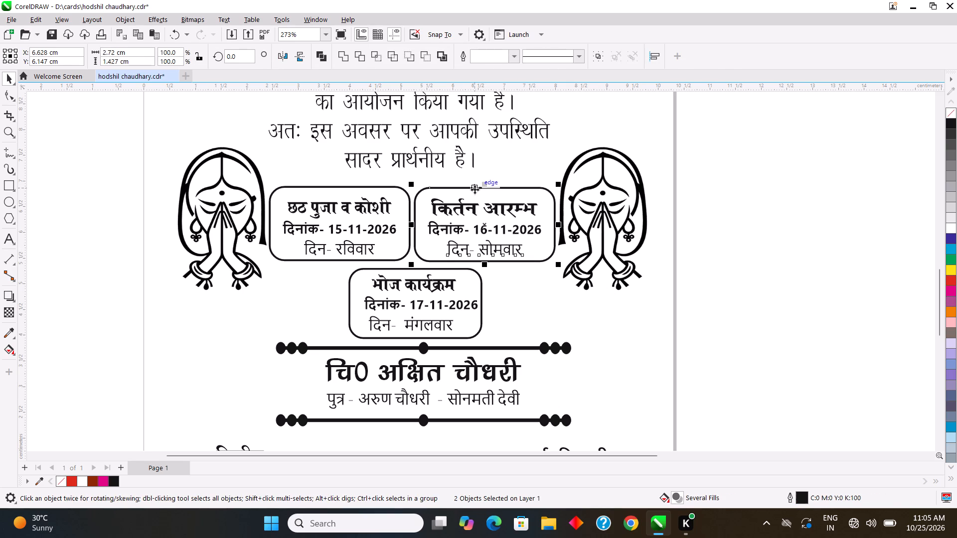
key(c)
click(782, 342)
Centre the heading, the दिनांक- 17-11-2026 line and the दिन- मंगलवार line horizontally within the भोज कार्यक्रम box.
click(421, 281)
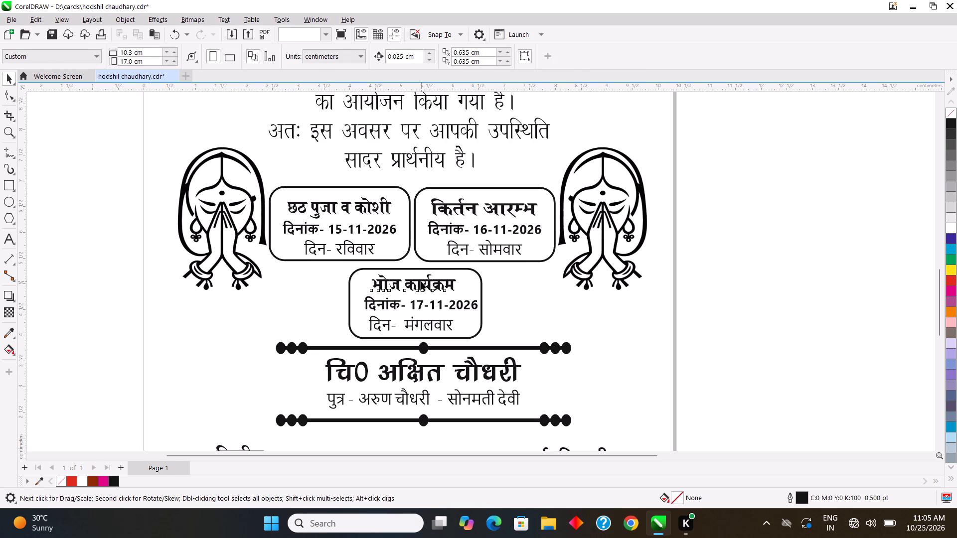
shift+click(479, 285)
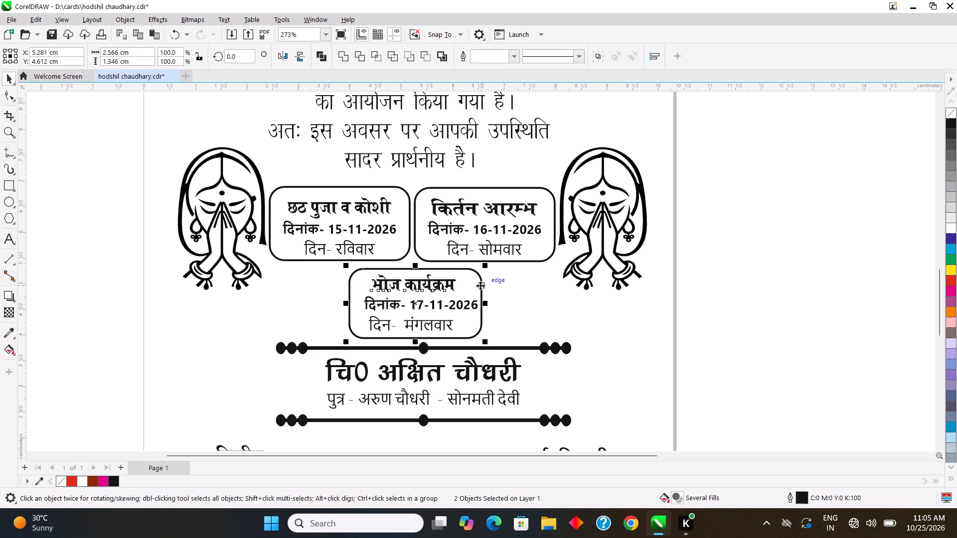
key(c)
click(733, 318)
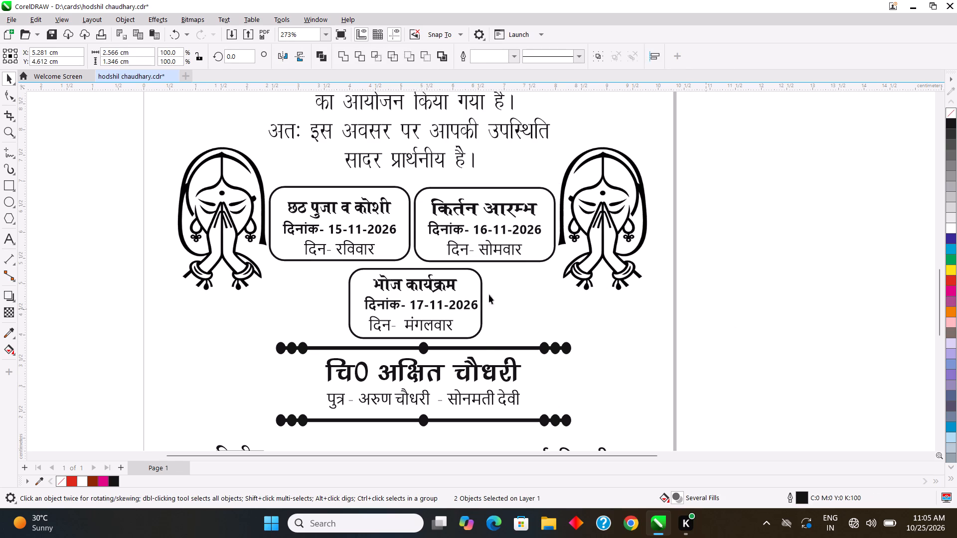
click(439, 308)
shift+click(358, 271)
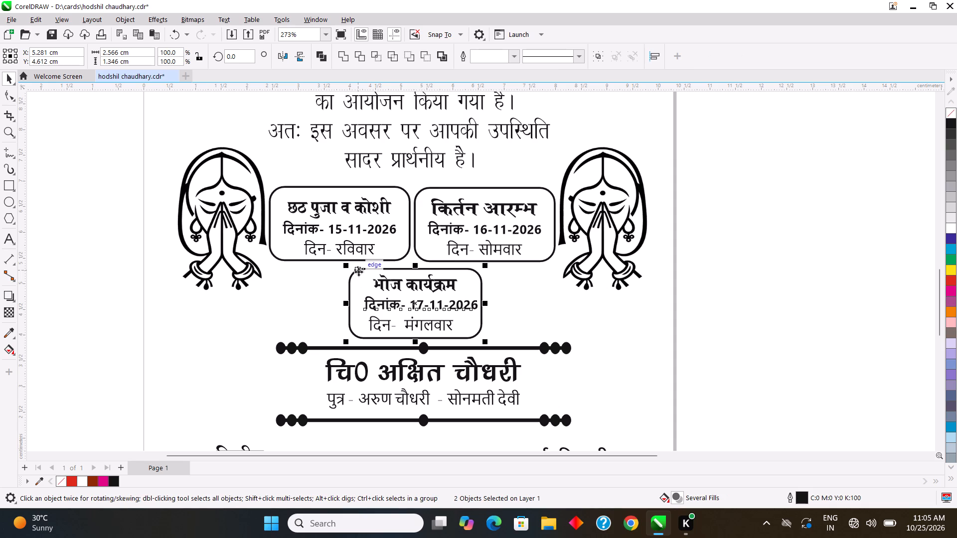
key(c)
click(730, 323)
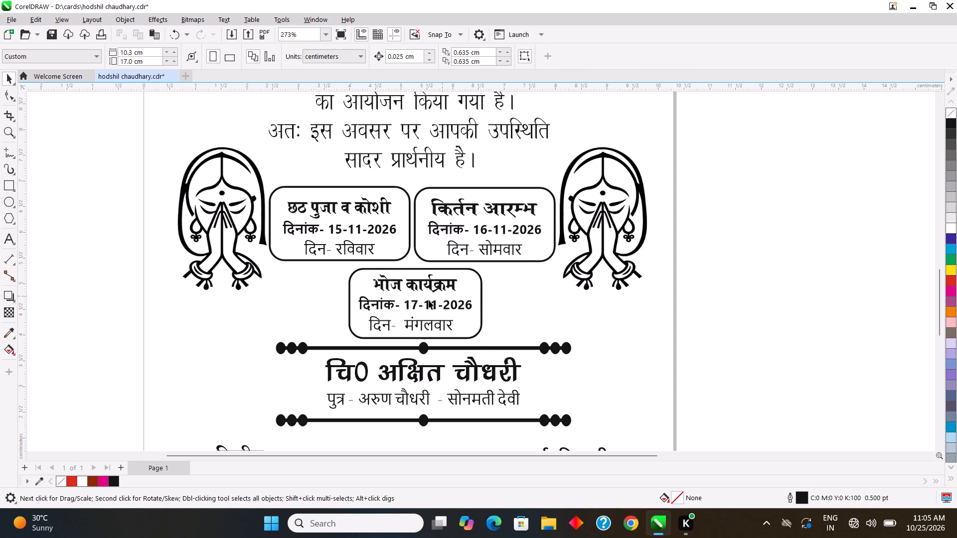
click(413, 323)
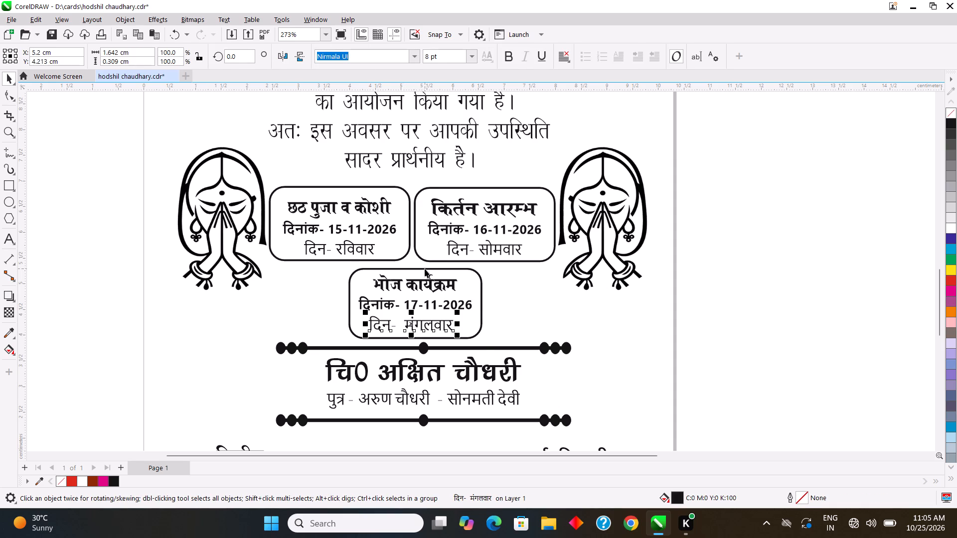
shift+click(425, 269)
key(c)
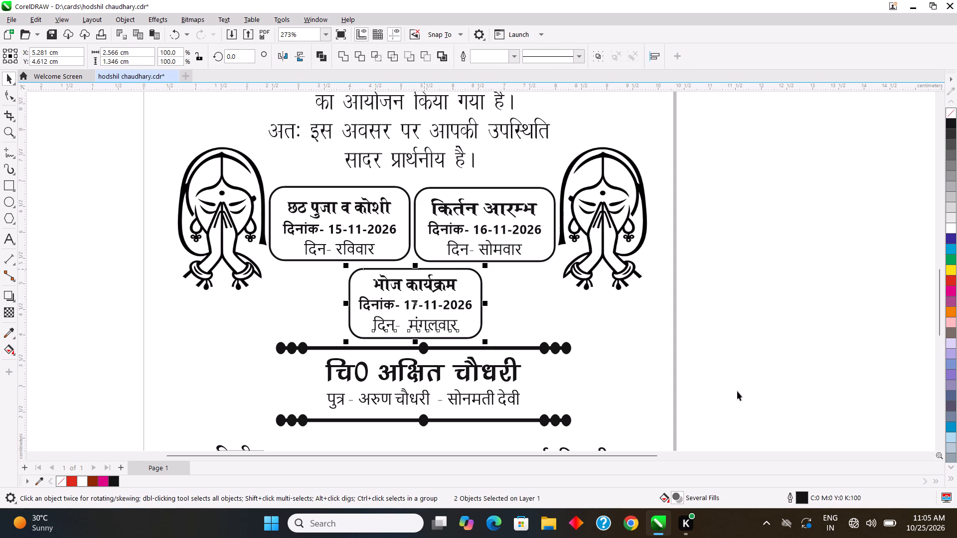
click(752, 366)
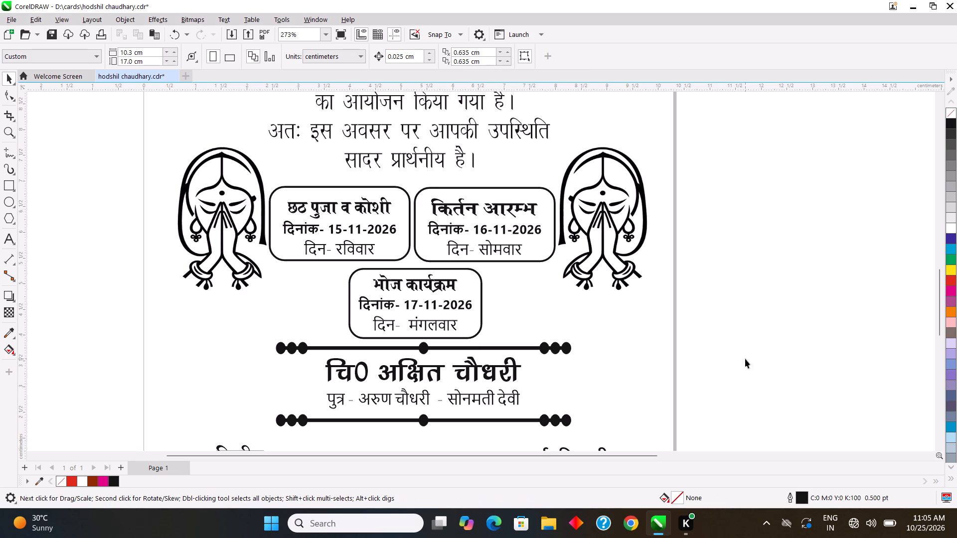
Set the font size of the parents' names line beginning with पुत्र to 10 pt.
scroll(745, 359, up, 2)
scroll(745, 359, down, 3)
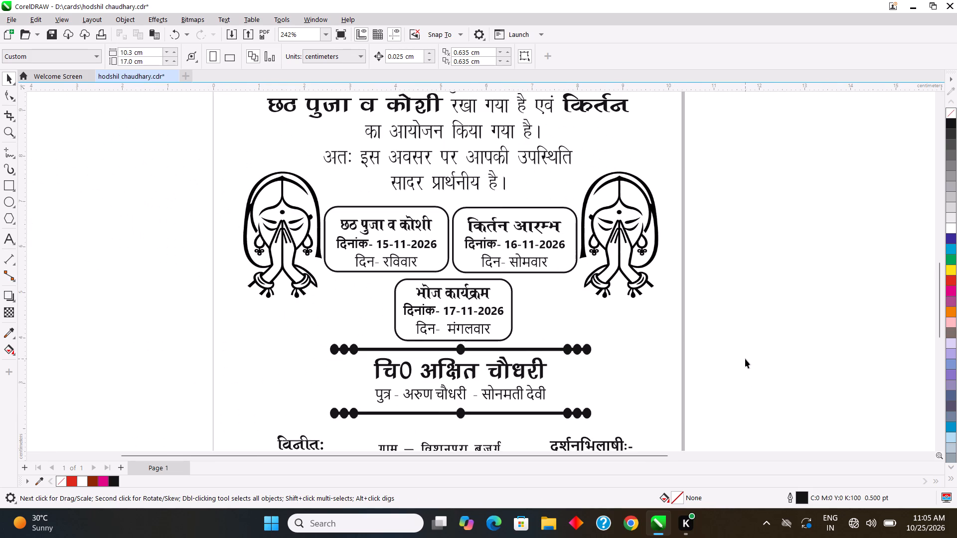
click(440, 395)
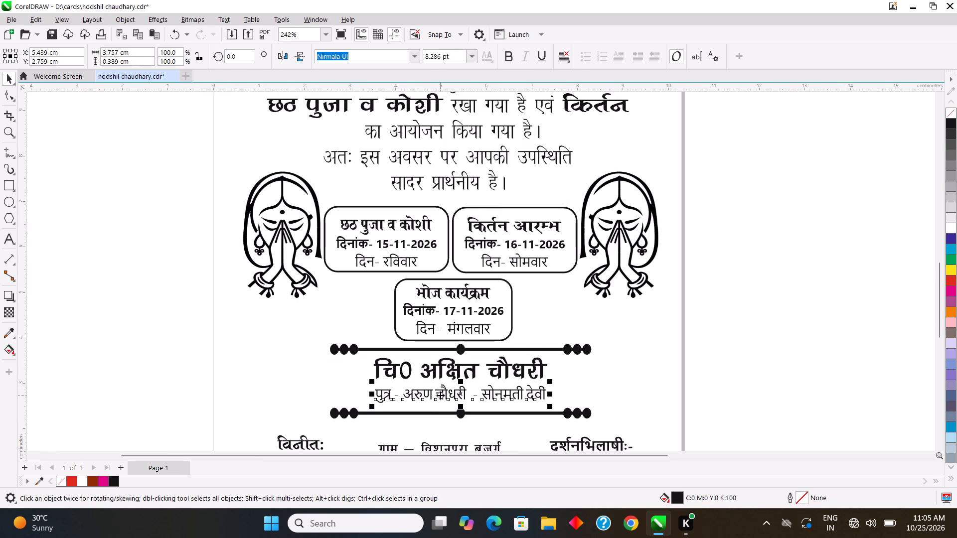
drag(457, 54, 427, 59)
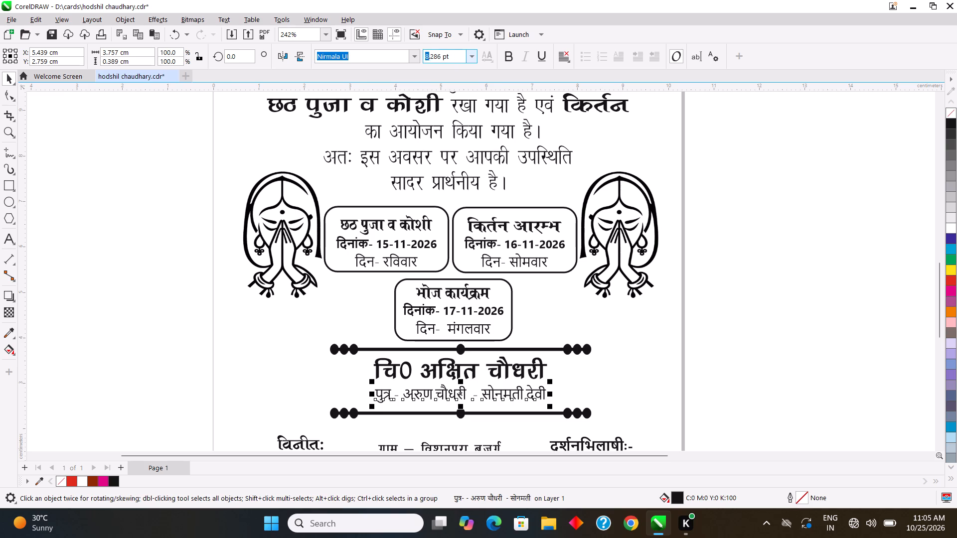
drag(427, 59, 416, 60)
drag(452, 58, 411, 59)
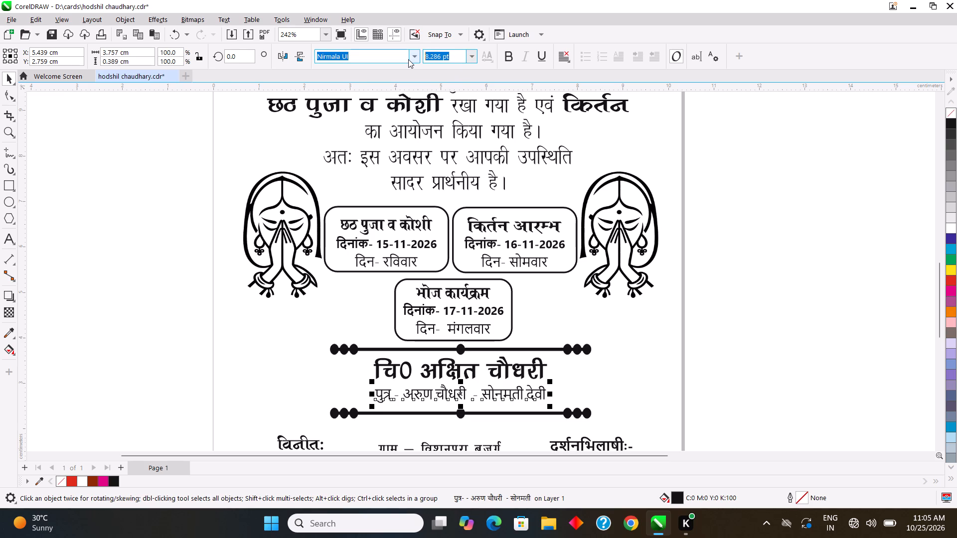
text(10)
key(Return)
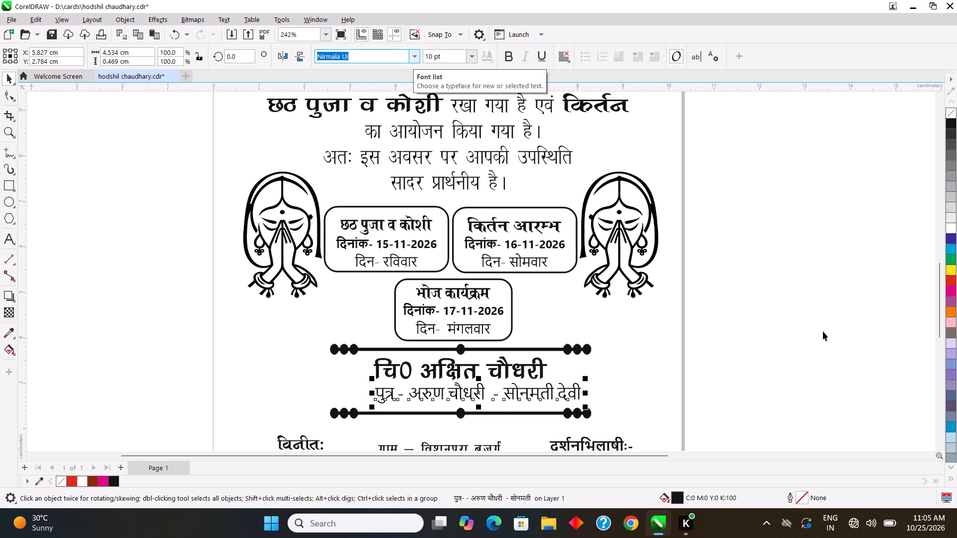
Centre the पुत्र line horizontally beneath the large name heading and nudge it down by about 0.05 cm.
shift+click(426, 366)
key(c)
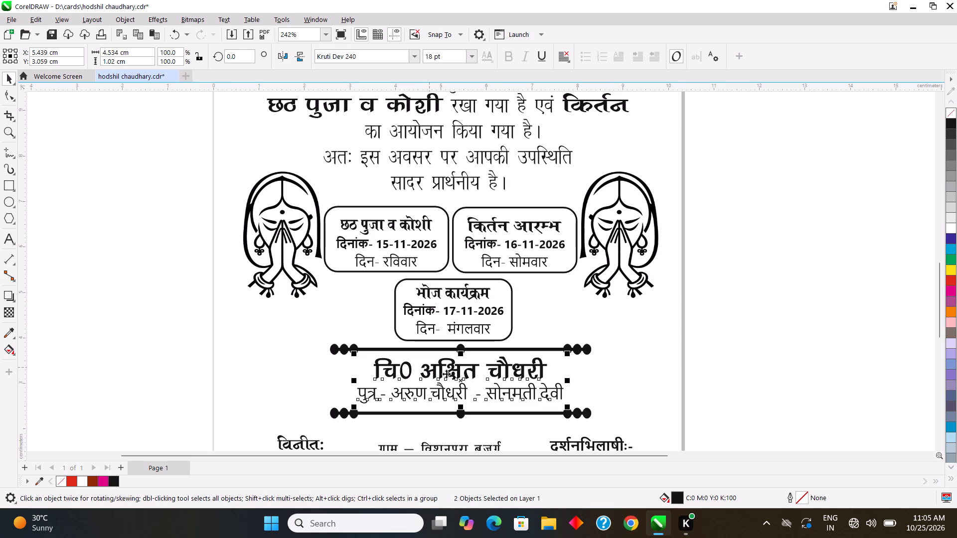
click(732, 400)
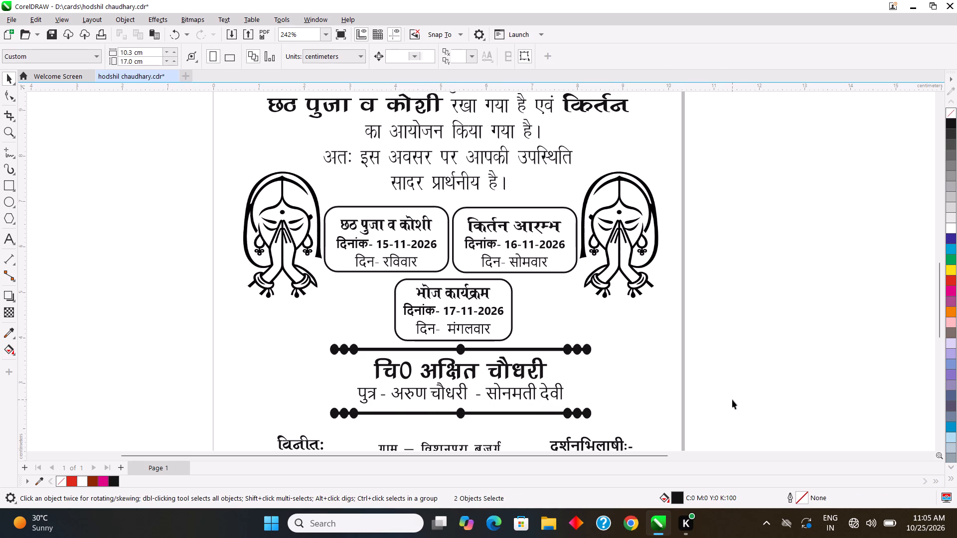
click(454, 398)
key(Down)
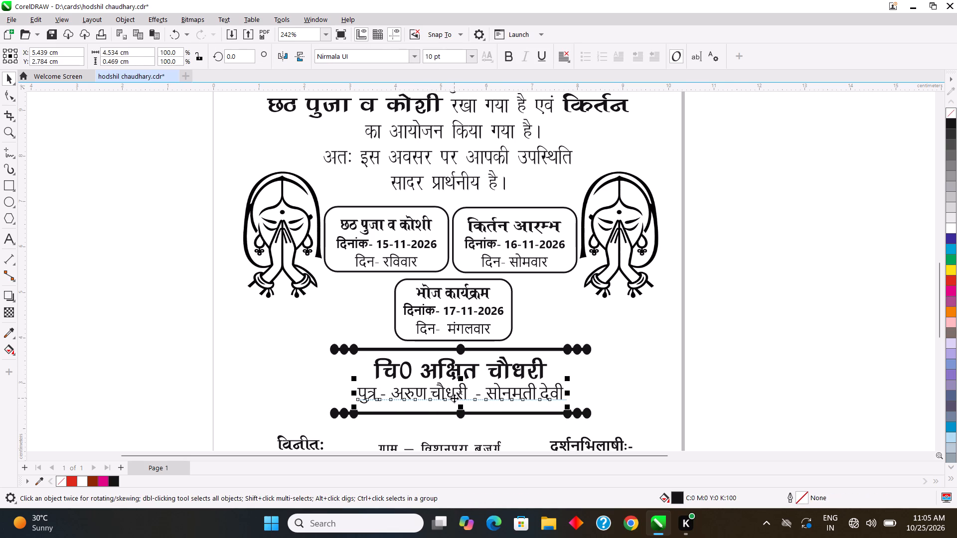
key(Down)
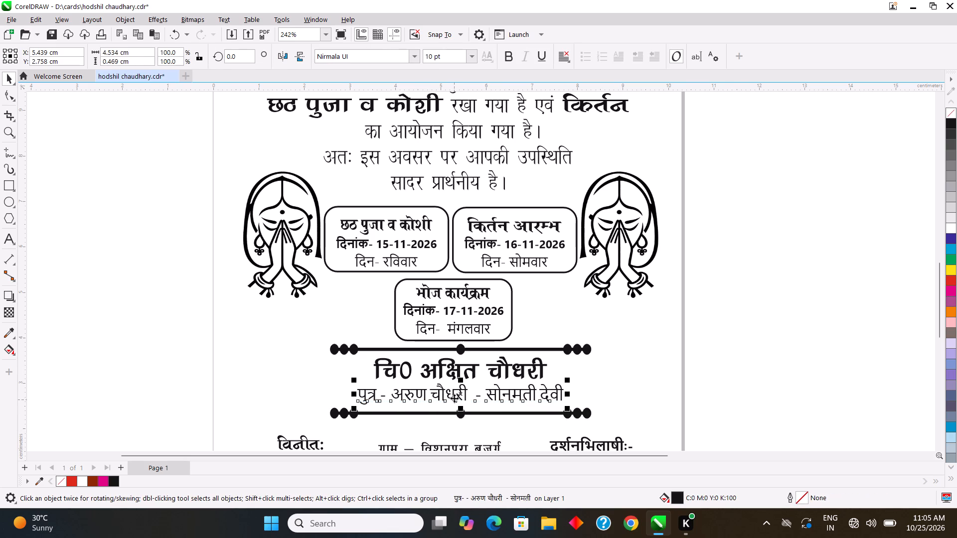
click(752, 388)
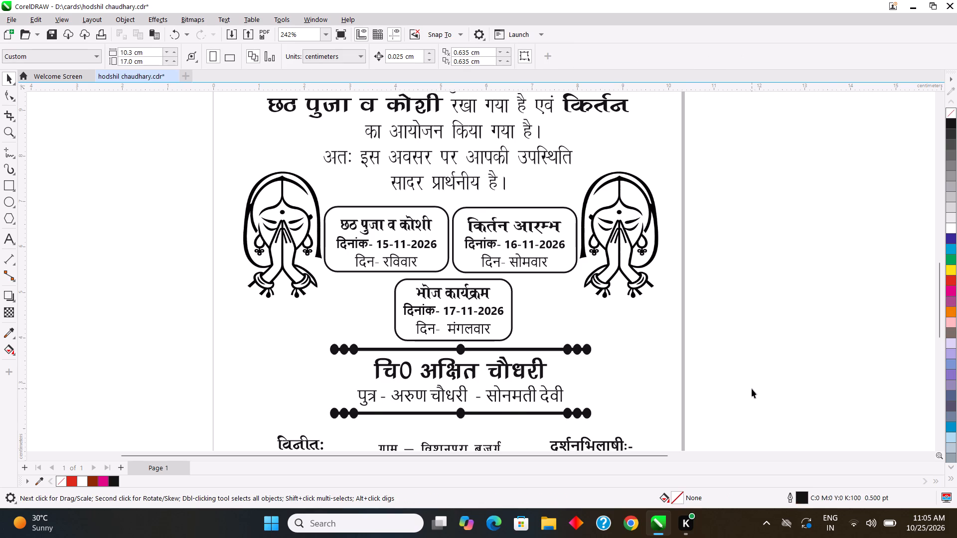
Review the overall card layout and check the date and day text in the छठ पुजा व कोशी and किर्तन आरम्भ boxes.
scroll(752, 389, down, 2)
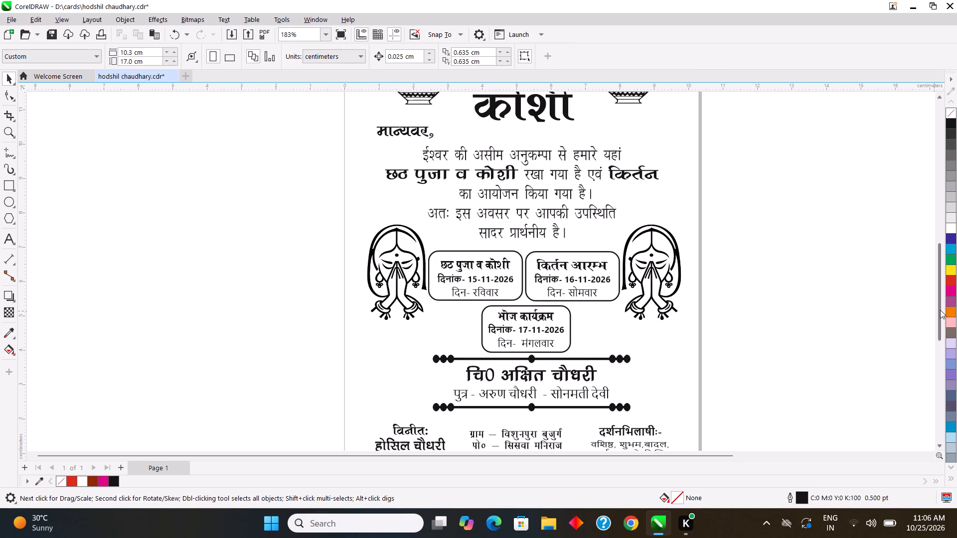
drag(940, 310, 941, 275)
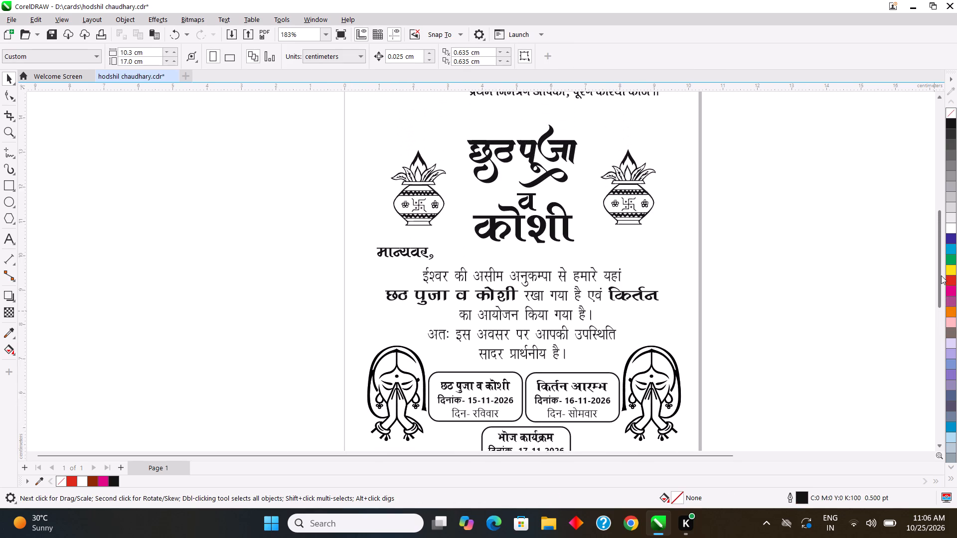
drag(941, 275, 942, 299)
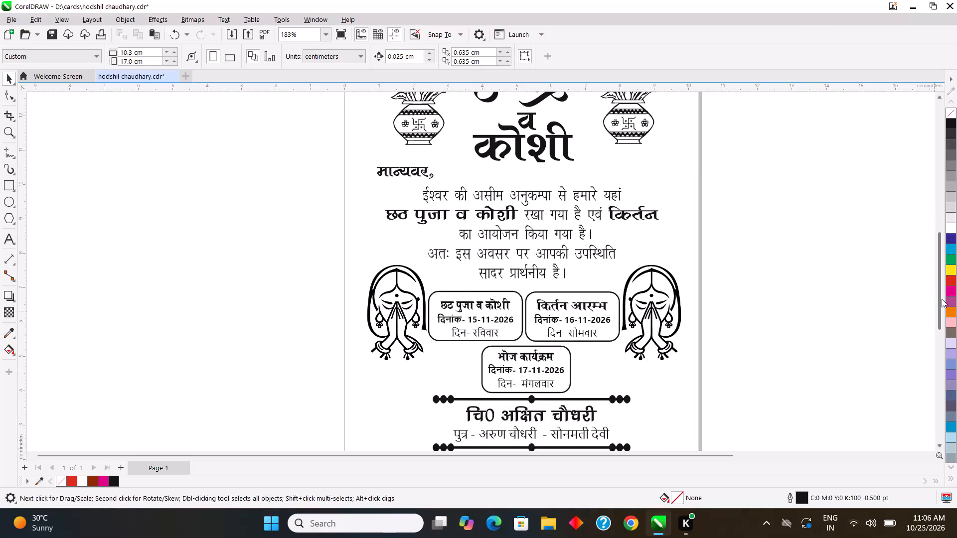
drag(942, 299, 945, 326)
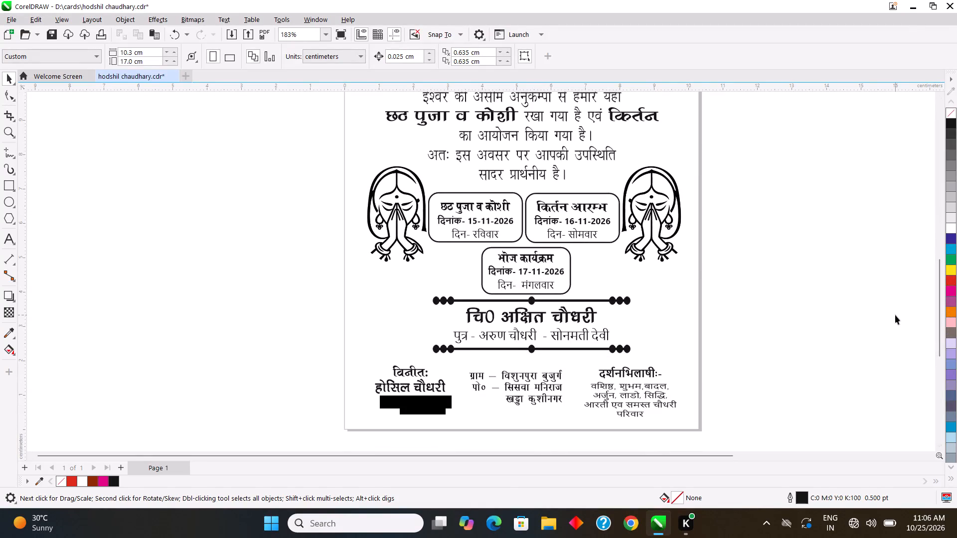
click(490, 221)
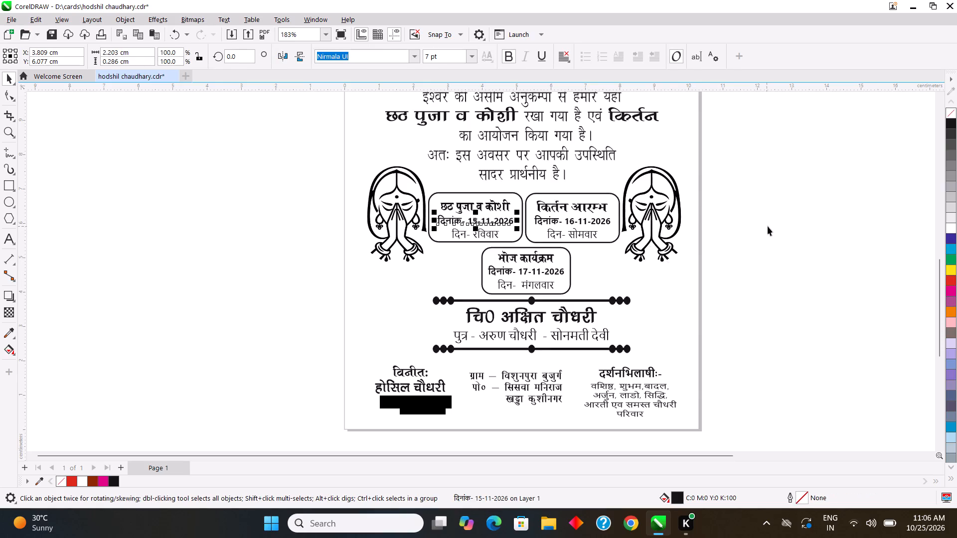
click(768, 226)
click(581, 221)
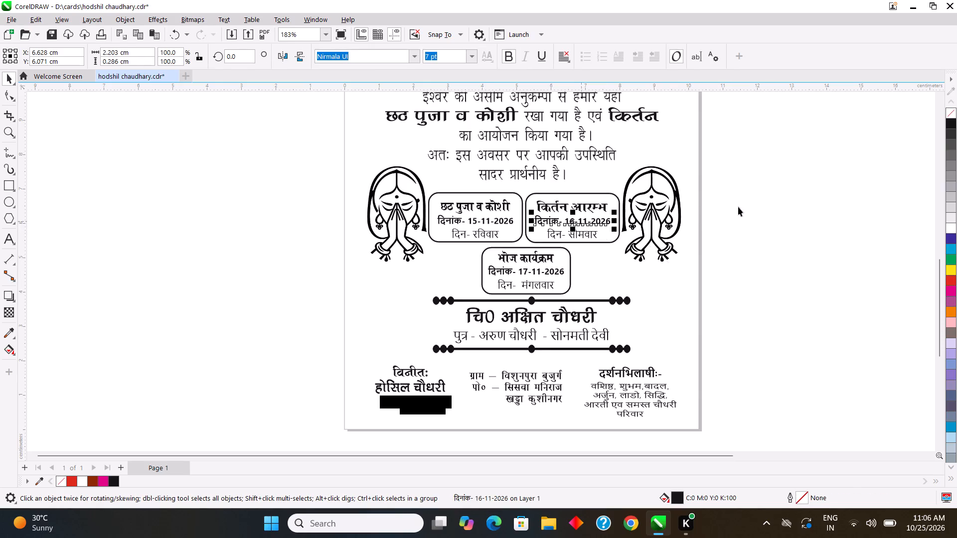
click(738, 207)
click(485, 220)
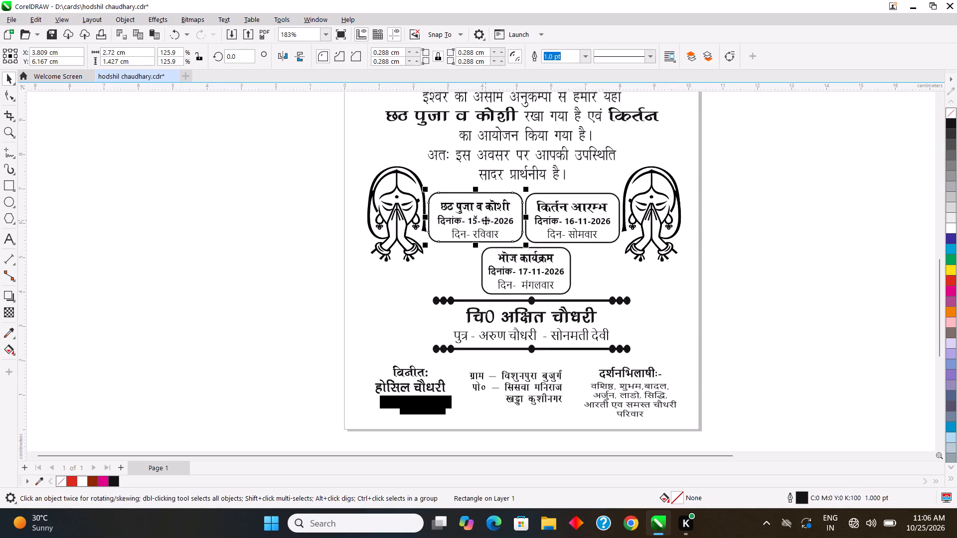
click(452, 220)
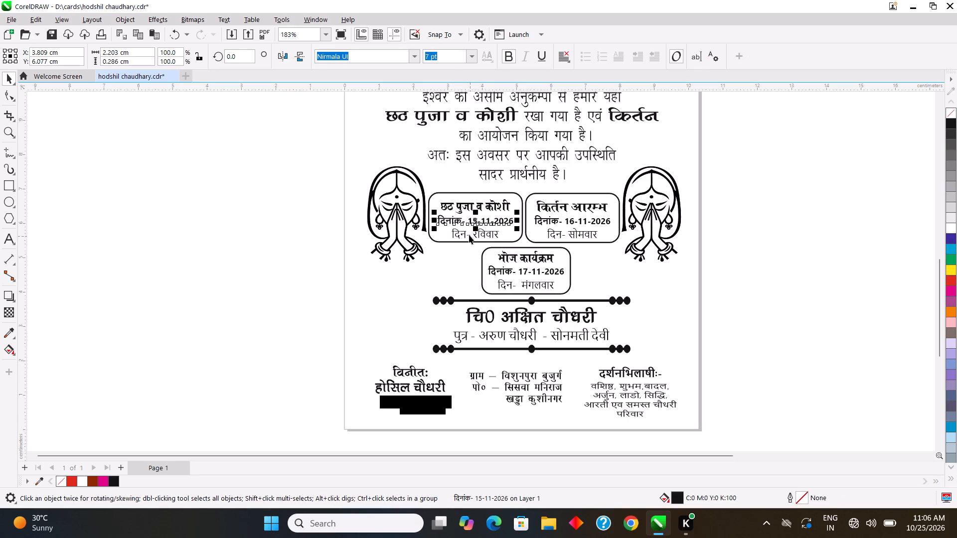
click(469, 234)
click(743, 236)
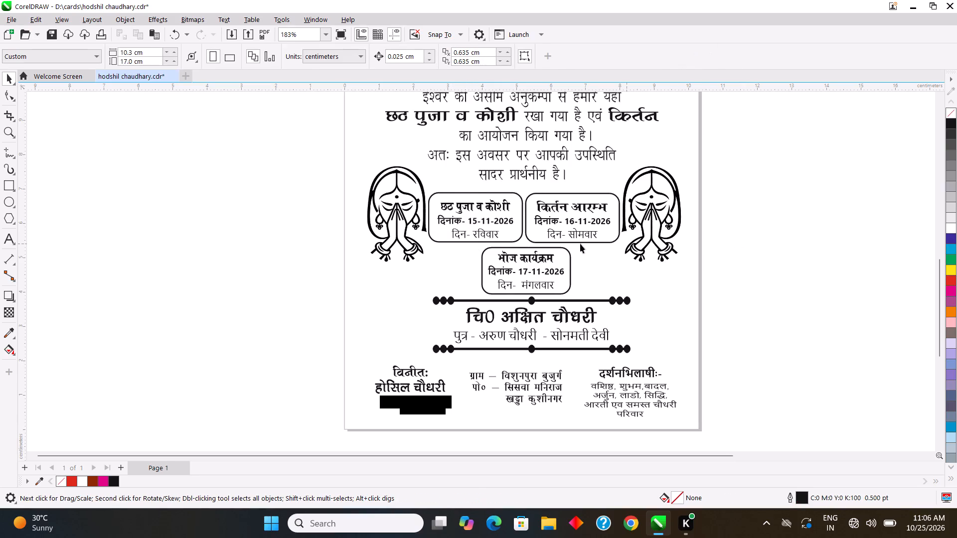
Make the दिन- रविवार and दिन- सोमवार lines bold in the छठ पुजा व कोशी and किर्तन आरम्भ boxes.
click(484, 234)
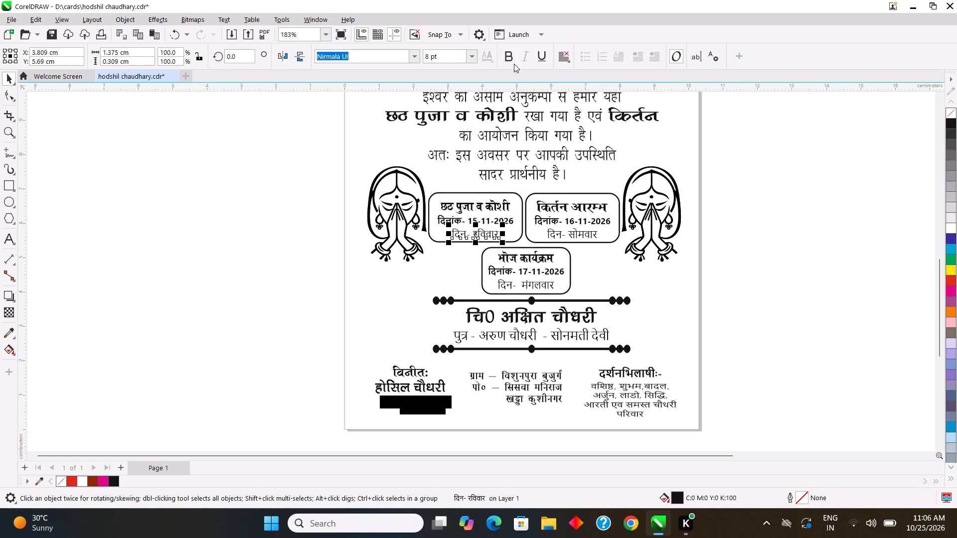
click(509, 60)
click(748, 249)
click(577, 236)
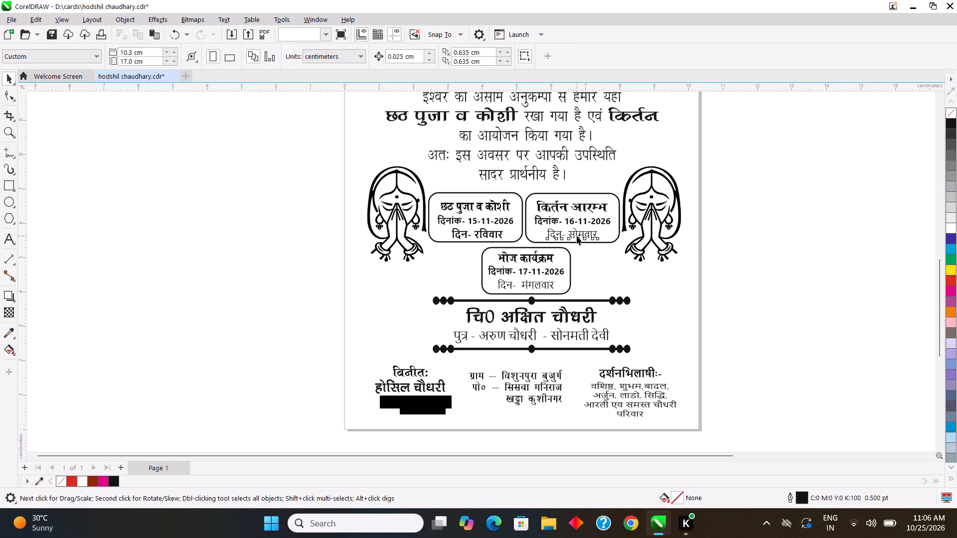
click(505, 57)
click(715, 217)
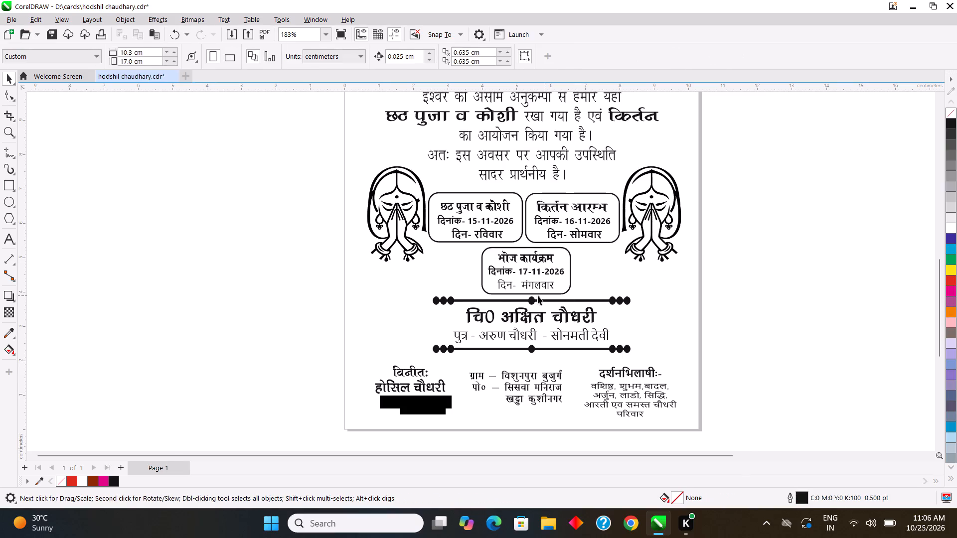
Make the दिन- मंगलवार line bold in the भोज कार्यक्रम box.
click(532, 287)
click(509, 56)
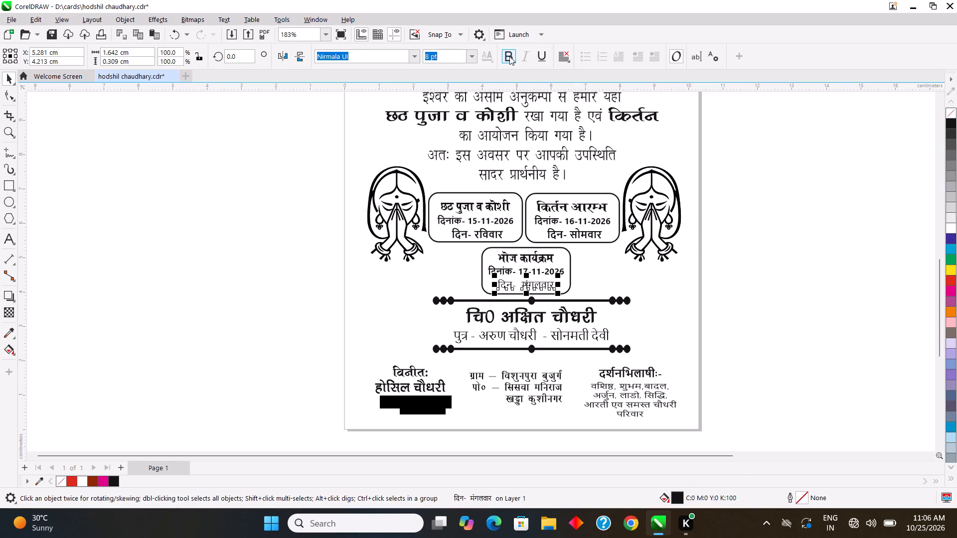
click(773, 221)
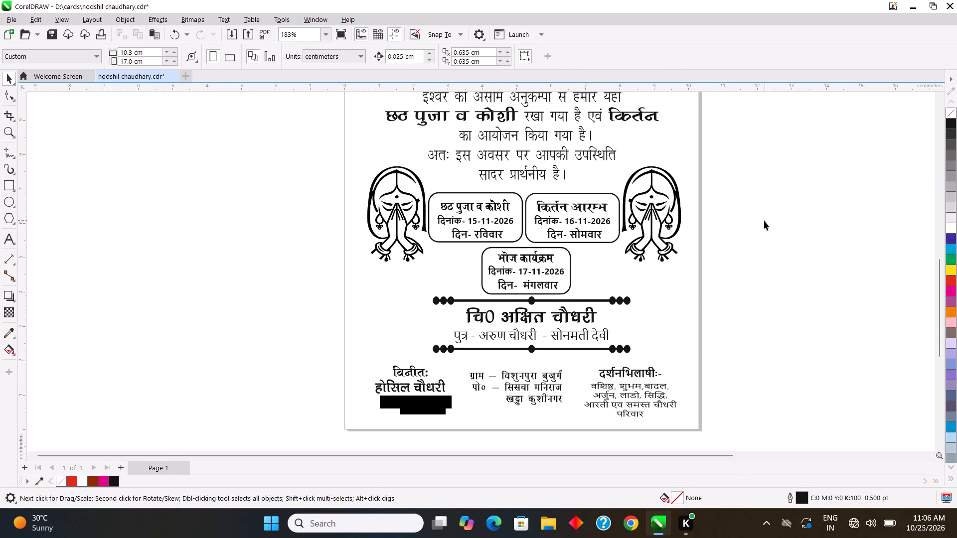
Centre the दिन- रविवार line horizontally within the छठ पुजा व कोशी box.
click(488, 234)
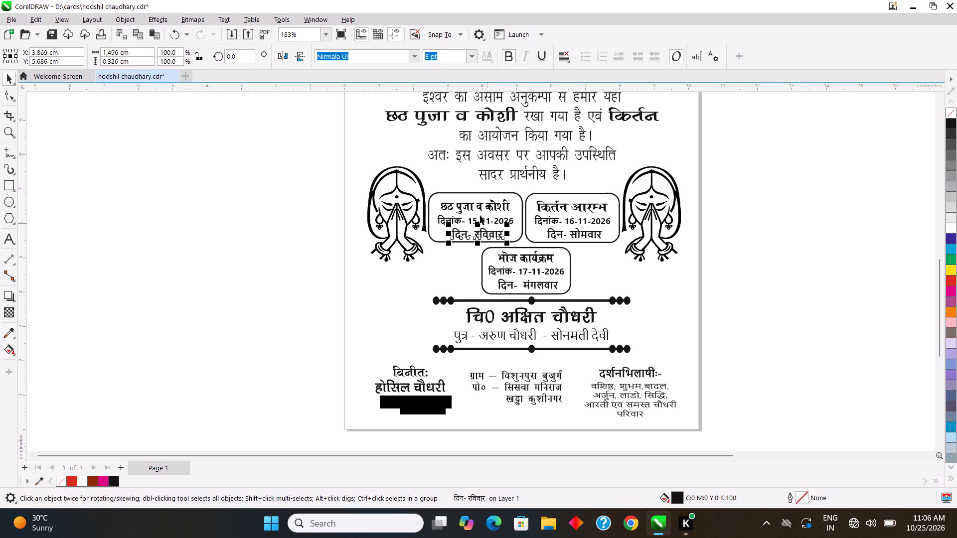
click(478, 192)
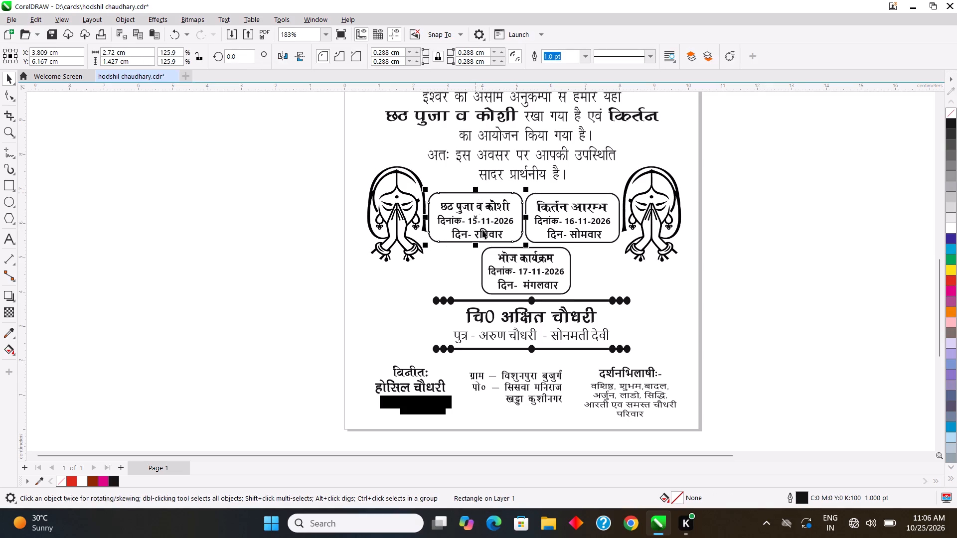
click(485, 232)
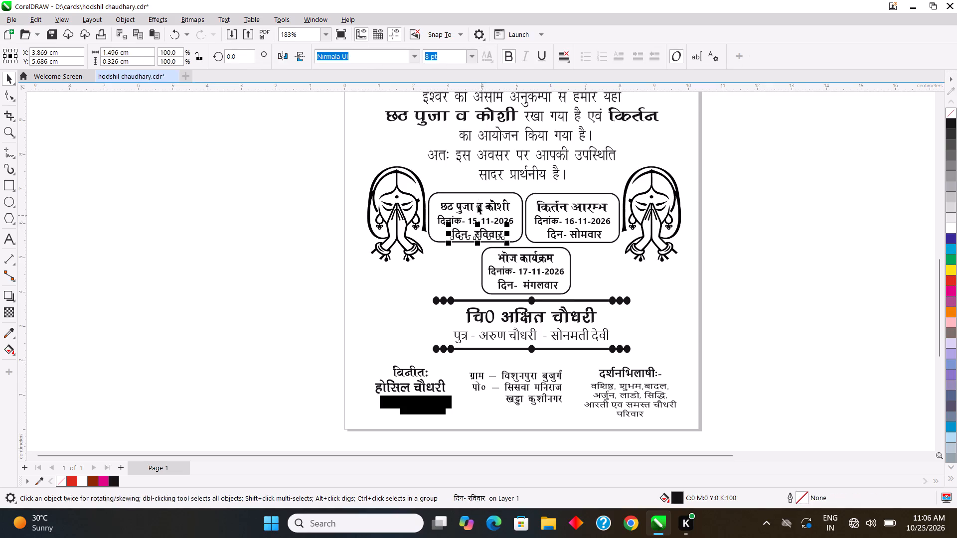
shift+click(477, 192)
key(c)
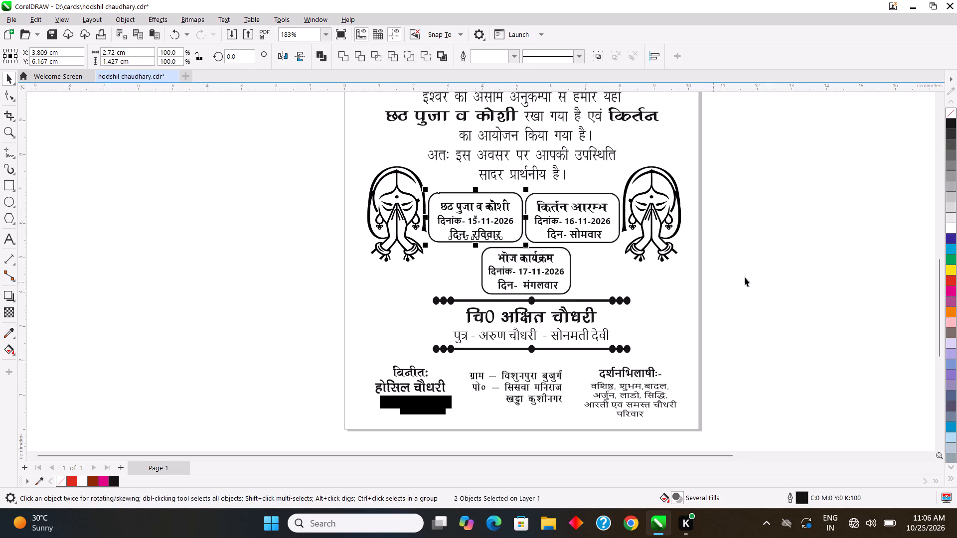
click(770, 273)
Centre the दिन- सोमवार line horizontally within the किर्तन आरम्भ box.
click(595, 232)
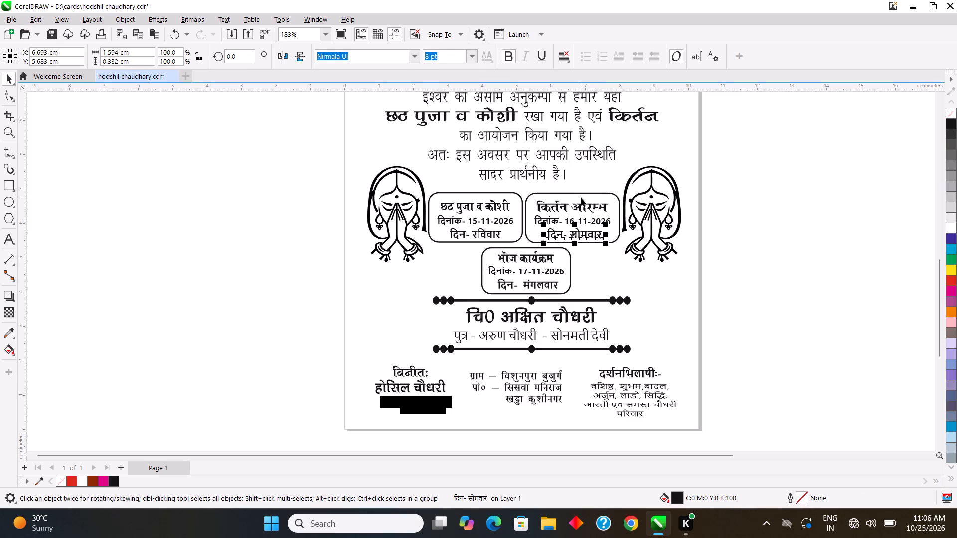
shift+click(578, 192)
shift+click(578, 192)
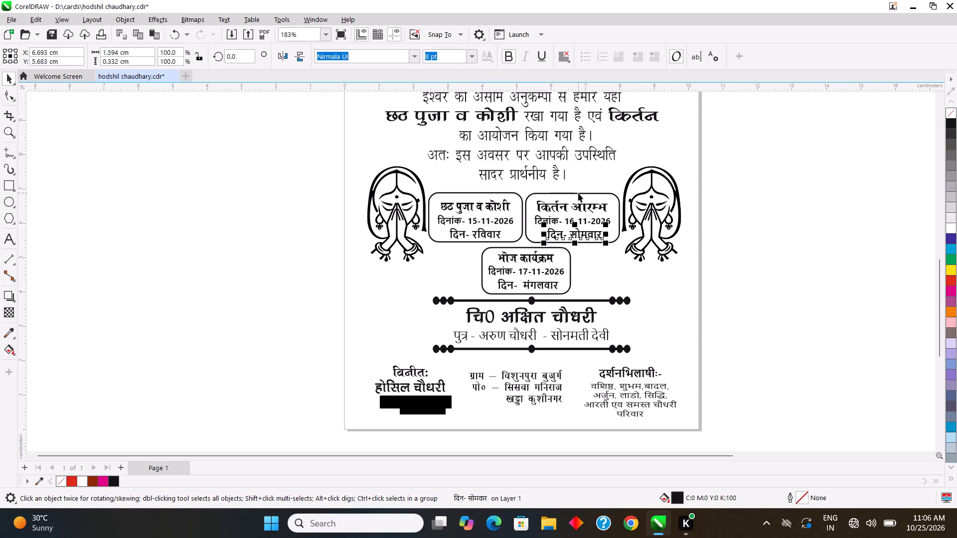
shift+click(578, 195)
key(c)
click(746, 249)
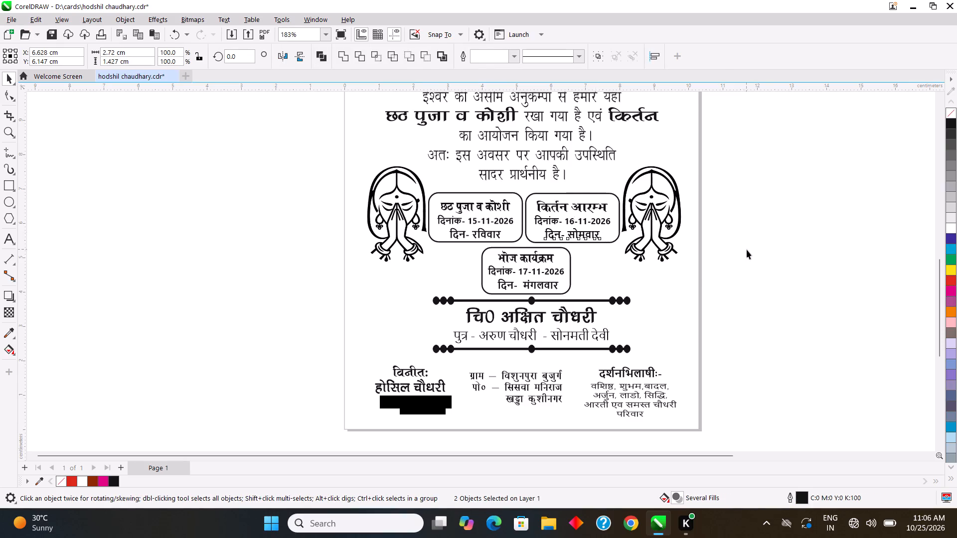
Centre the दिन- मंगलवार line horizontally within the भोज कार्यक्रम box.
click(548, 286)
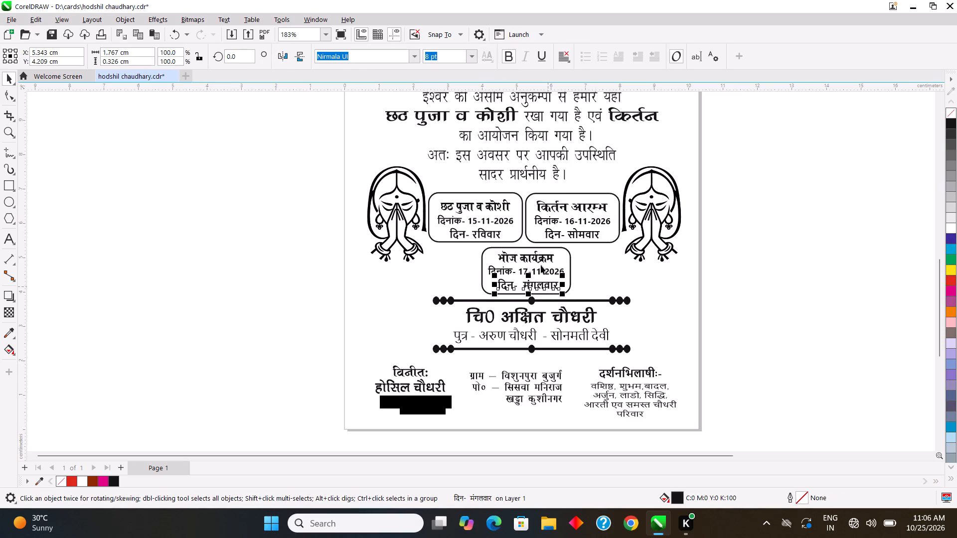
shift+click(559, 249)
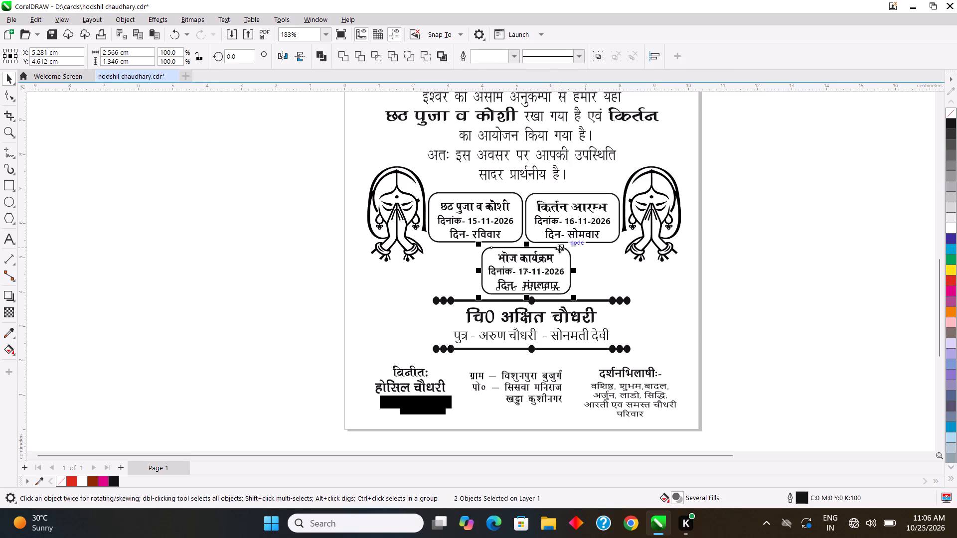
key(c)
click(738, 302)
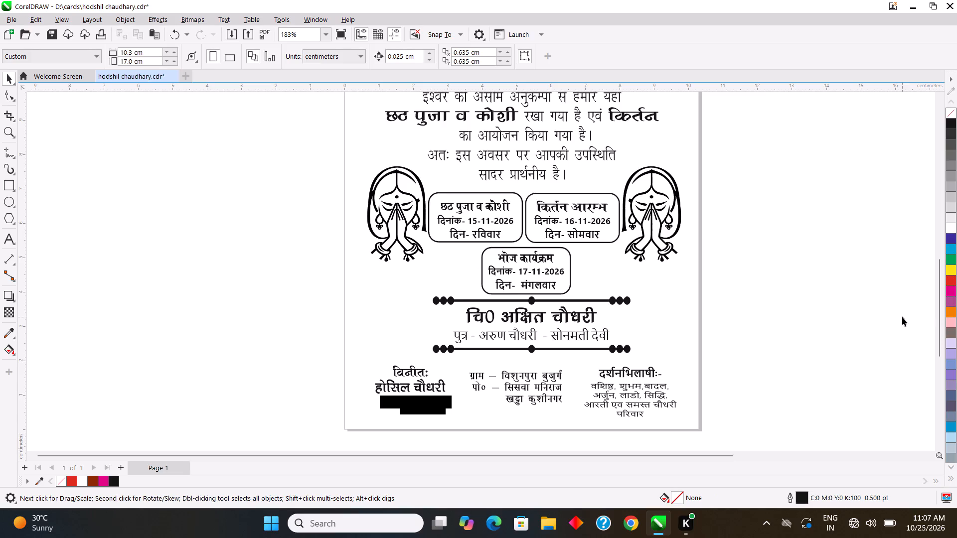
Delete both parents' names from the पुत्र line beneath the large name heading, keeping the पुत्र - prefix.
click(13, 239)
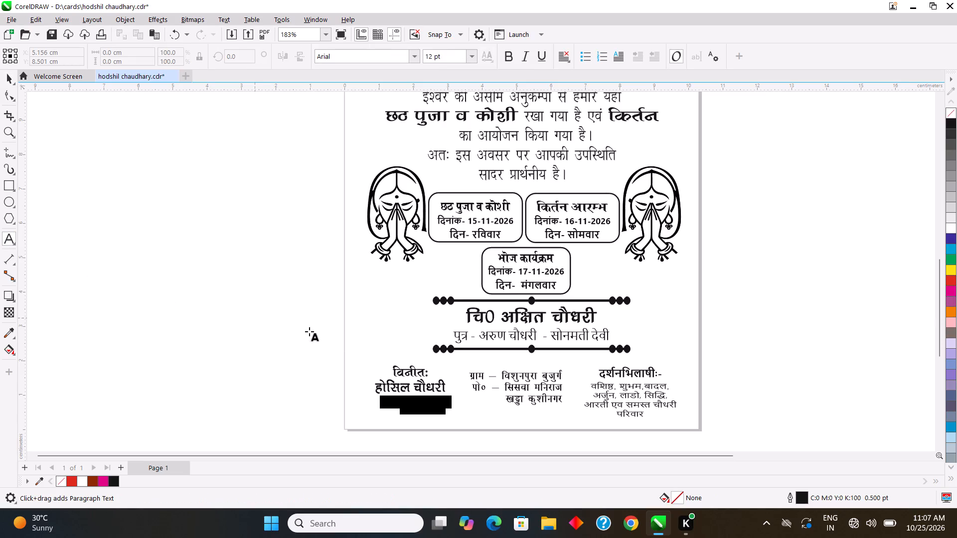
drag(479, 333, 548, 345)
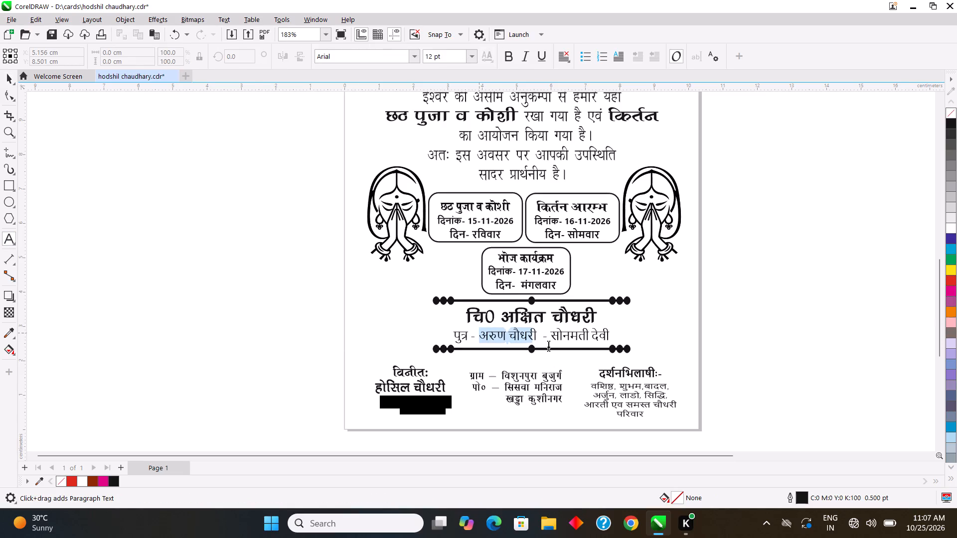
drag(548, 345, 626, 337)
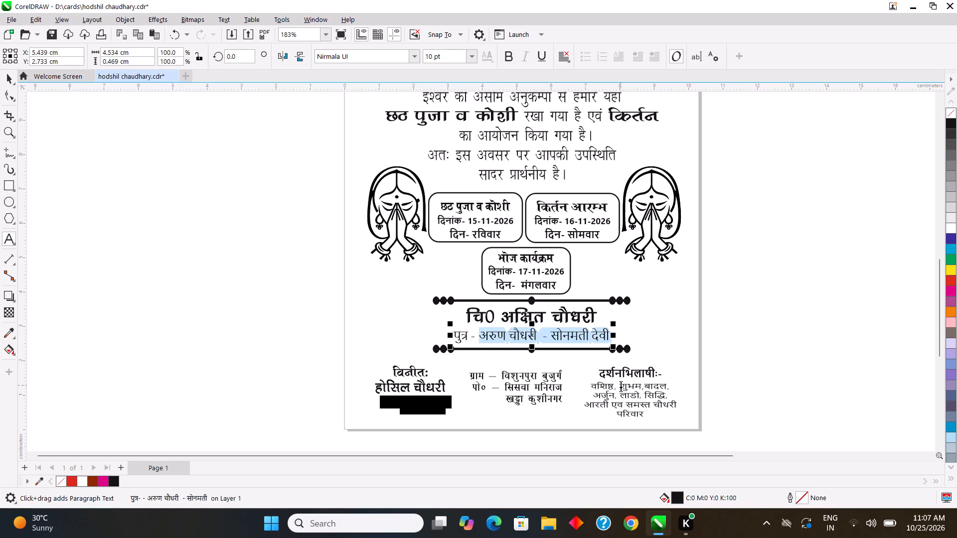
key(m)
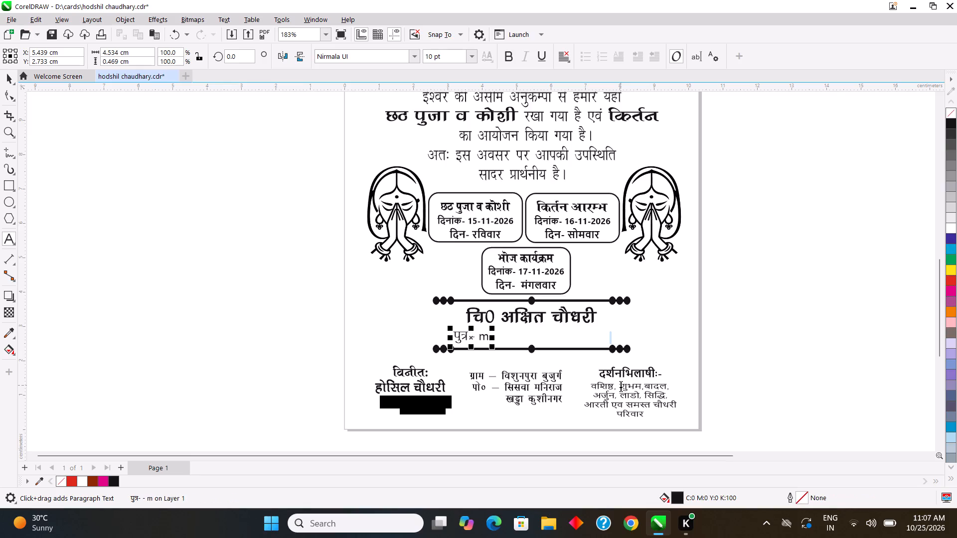
key(BackSpace)
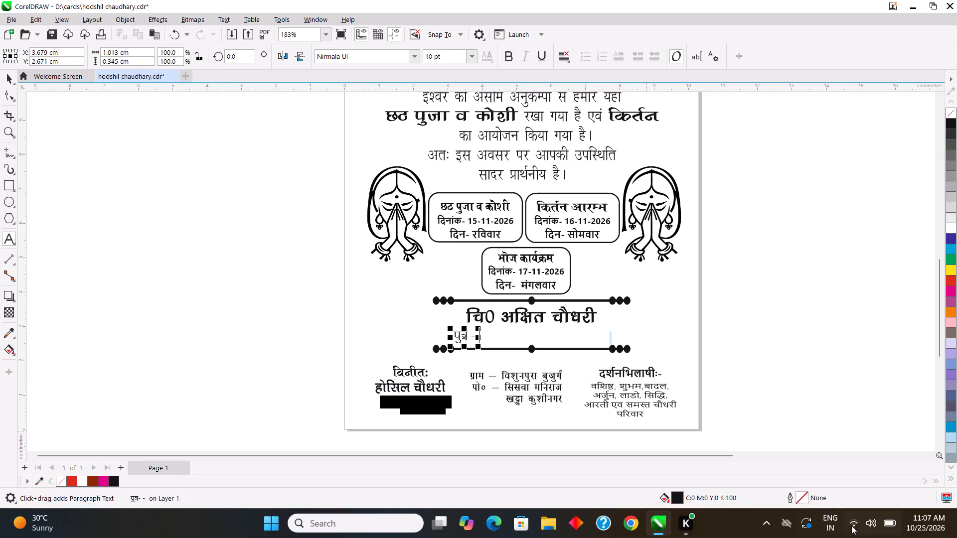
Set the input language to Hindi and enter the father's new name after पुत्र -.
click(838, 521)
click(797, 459)
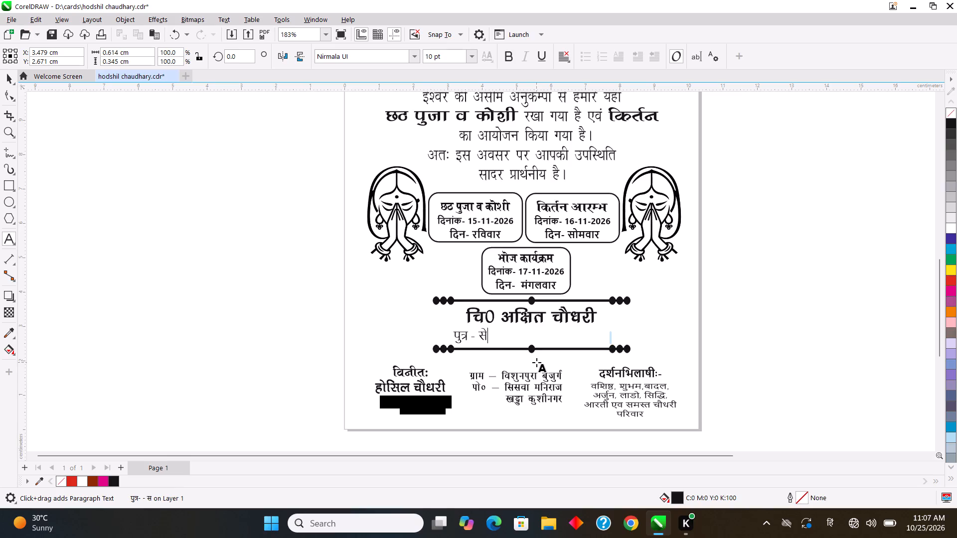
key(BackSpace)
key(BackSpace)
key(BackSpace)
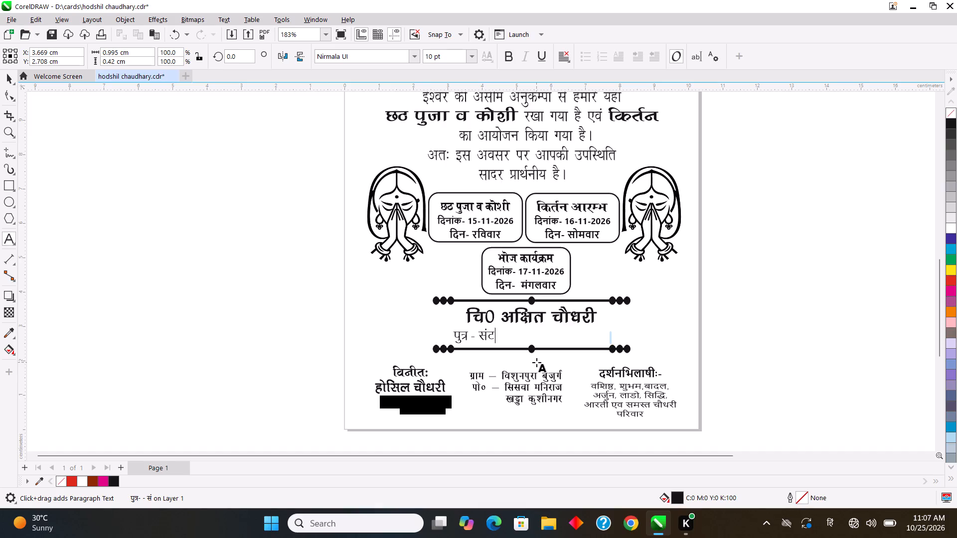
key(BackSpace)
key(Return)
key(BackSpace)
key(BackSpace)
text(राज)
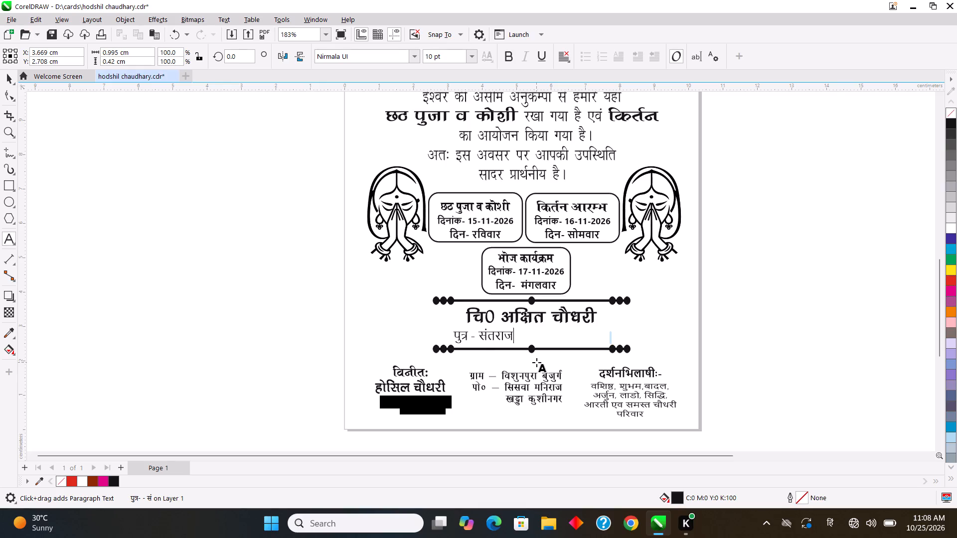
key(space)
text(पा)
key(BackSpace)
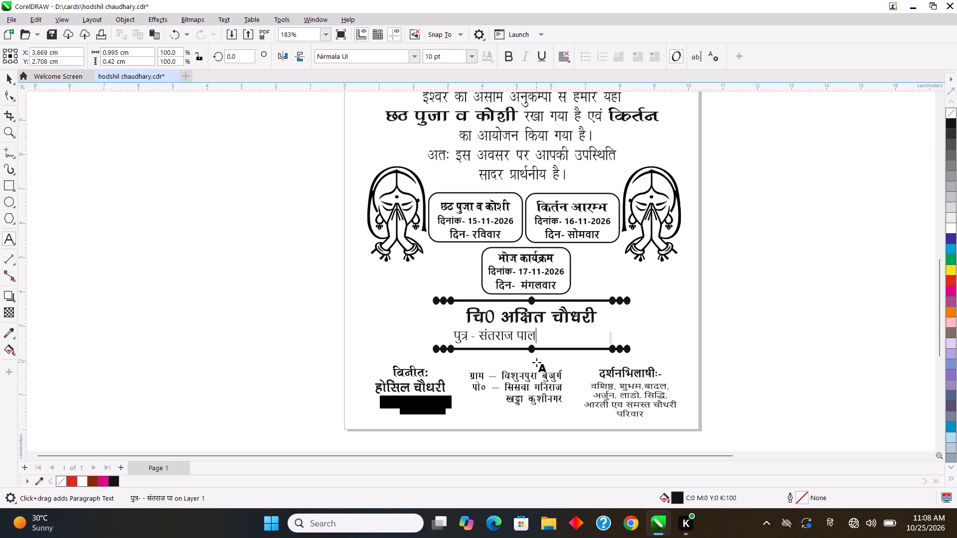
Add a hyphen with a space on each side after the father's name, followed by the mother's new name ending in देवी.
key(minus)
key(BackSpace)
key(space)
text(-)
key(space)
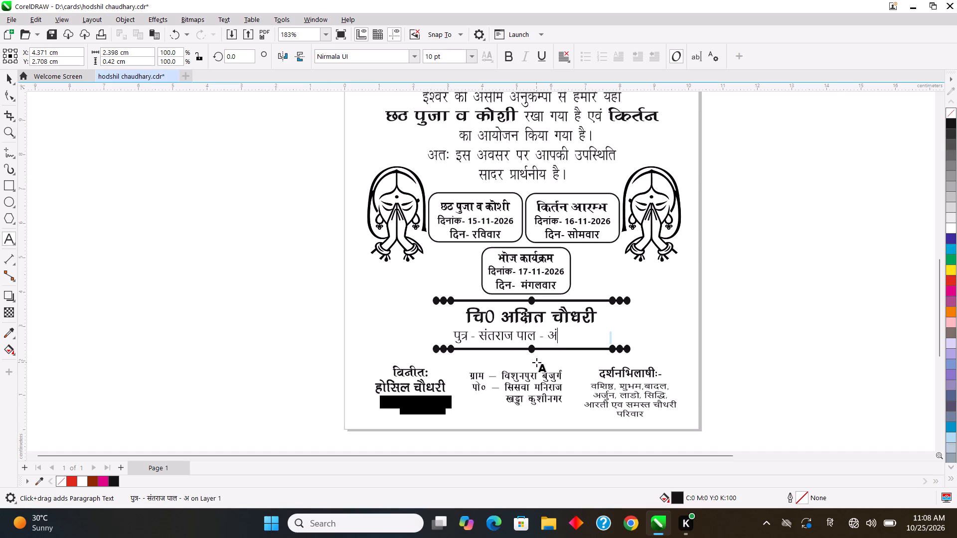
text(गि)
text(रा)
key(space)
text(दे)
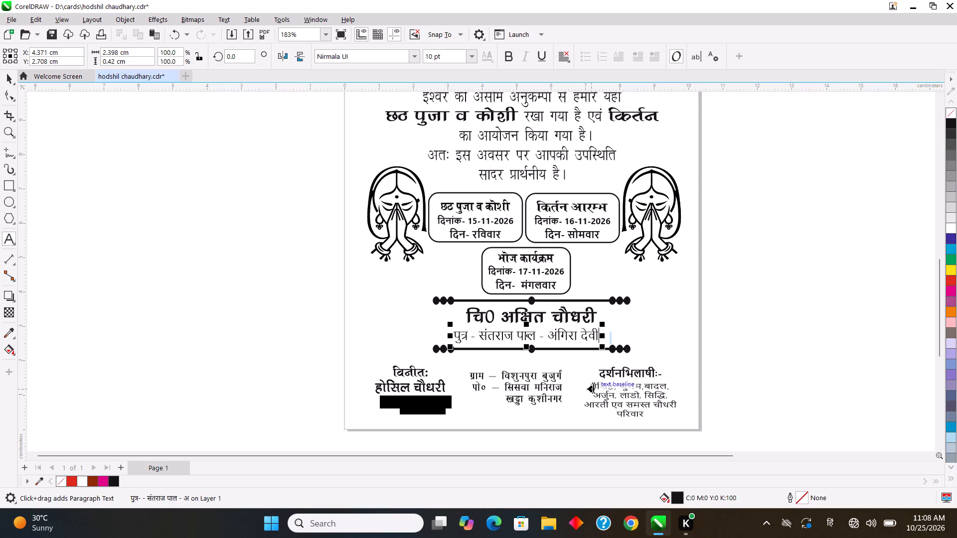
Delete the old well-wishers' names text block beneath the दर्शनभिलाषीः- heading, keeping the heading.
drag(593, 387, 603, 393)
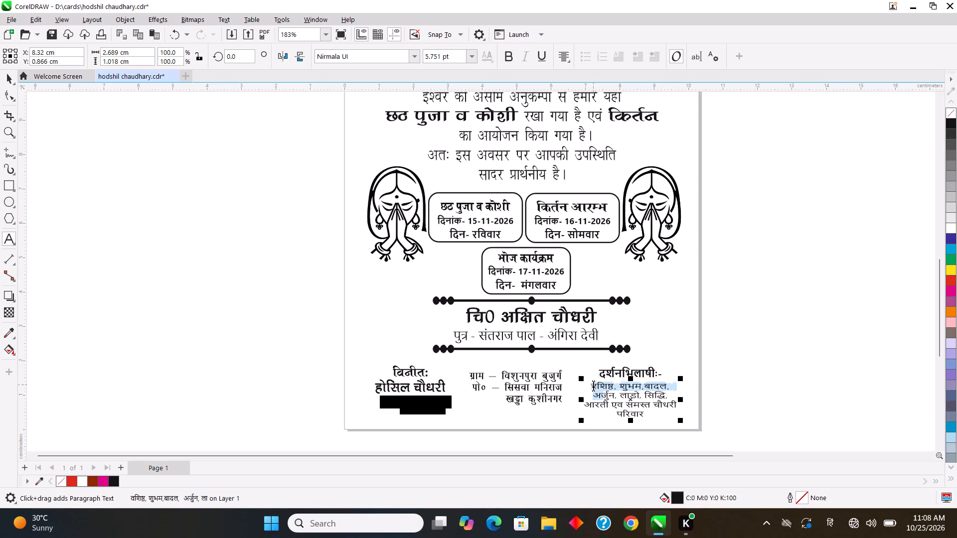
drag(593, 385, 638, 417)
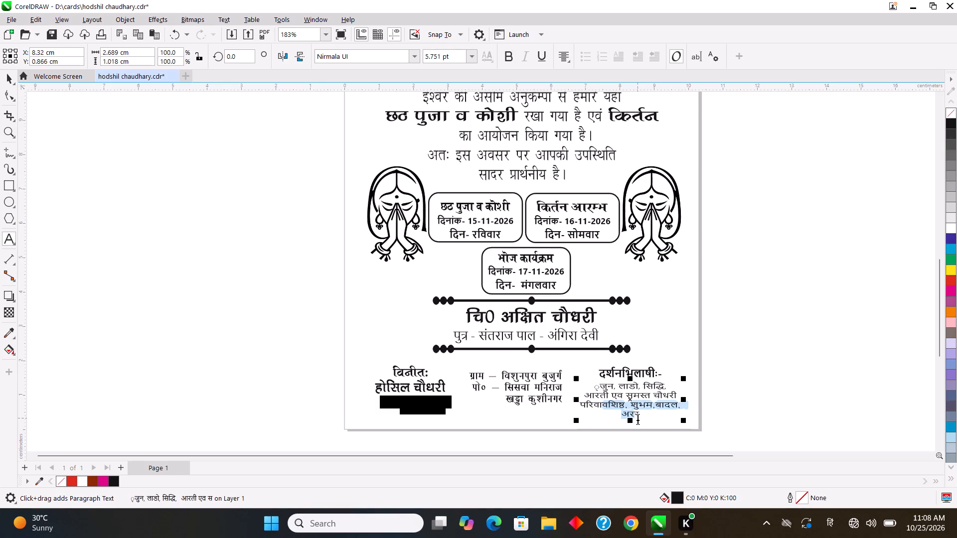
click(7, 80)
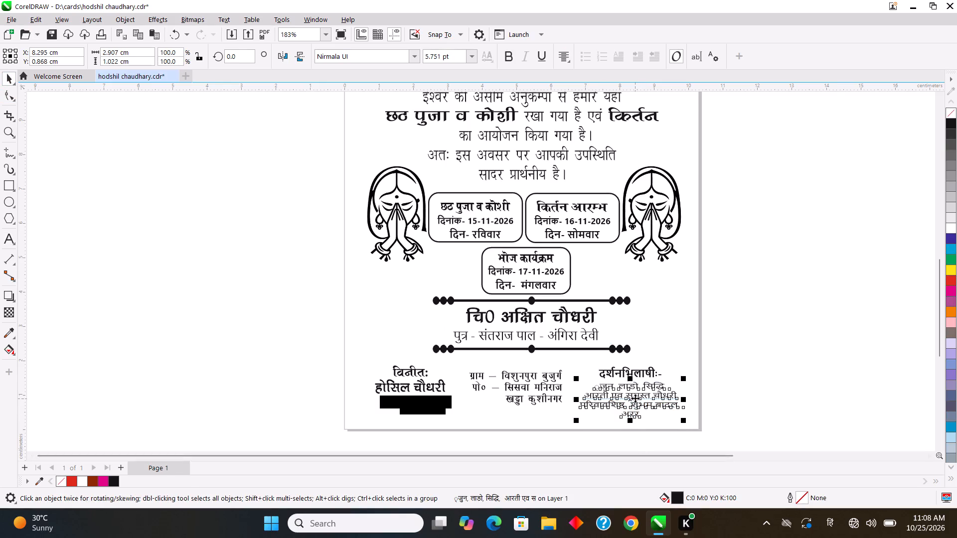
key(BackSpace)
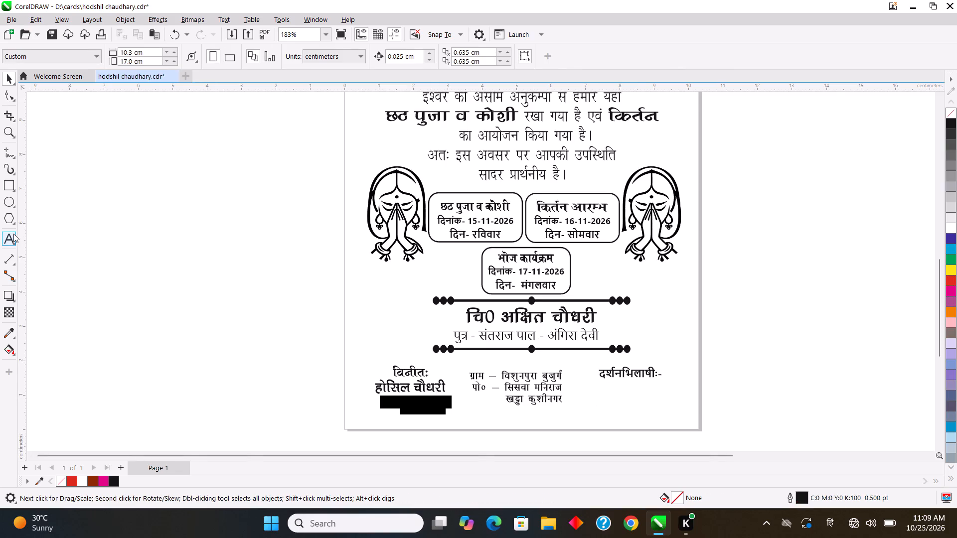
Start a new 10 pt text line in the empty area left of the page and enter the names रामअवध, पारस, in Hindi.
click(13, 234)
click(164, 274)
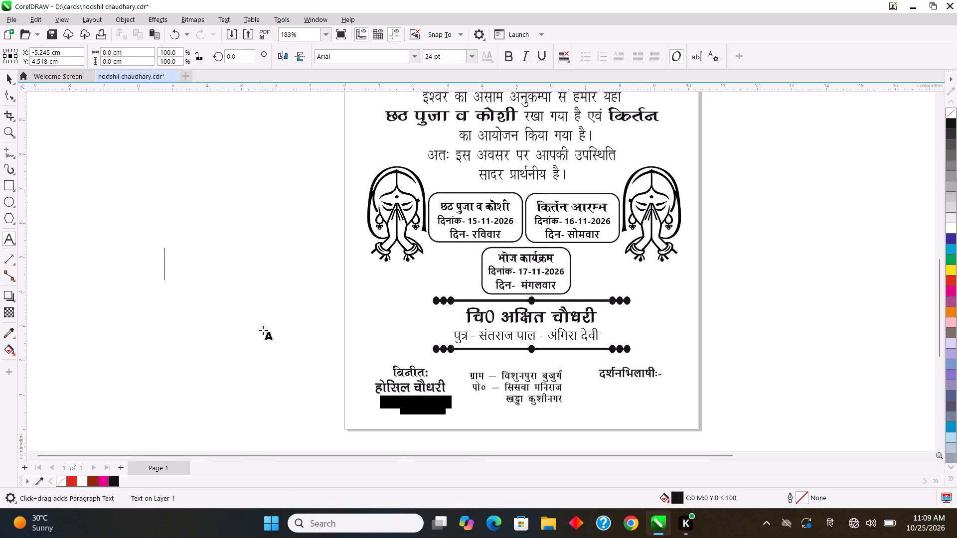
drag(439, 57, 395, 60)
click(443, 59)
drag(443, 59, 418, 58)
text(10)
key(Return)
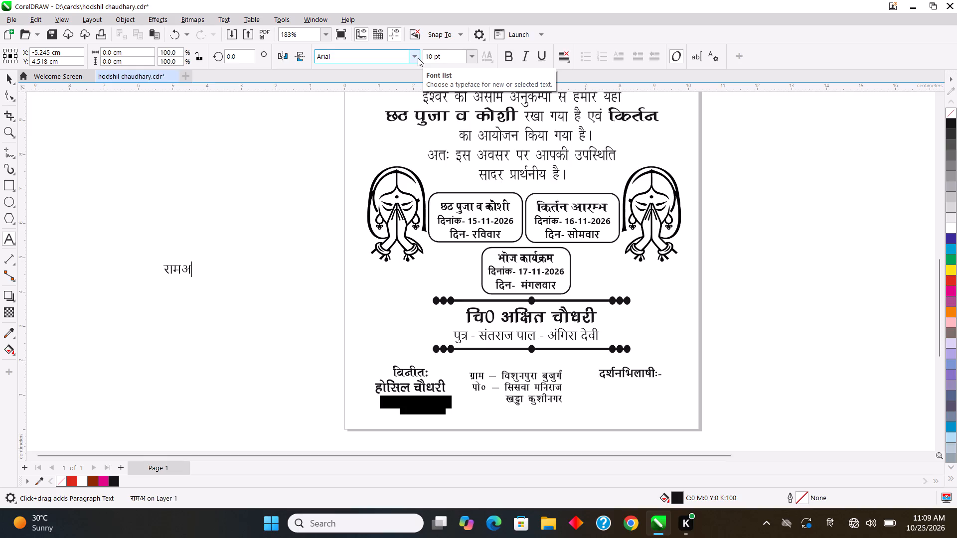
text(वध)
key(comma)
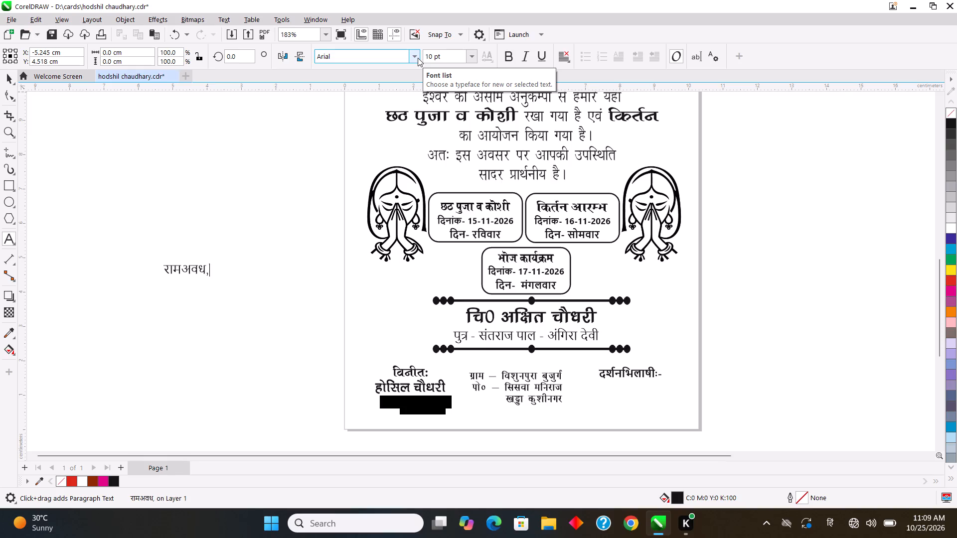
key(space)
scroll(418, 58, up, 1)
key(BackSpace)
text(पा)
text(रस)
text(,)
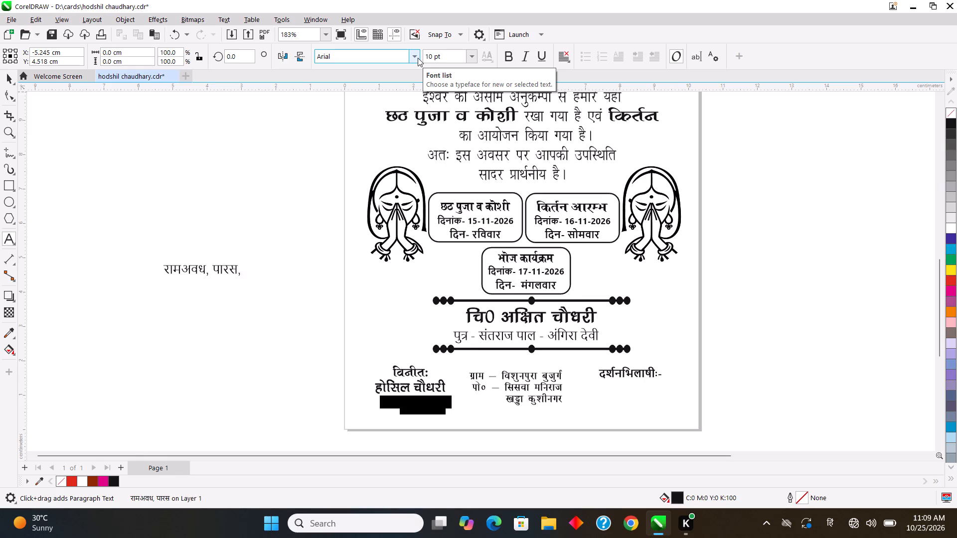
key(space)
Continue the name list with सुभाष,विशाल, करन, on the same line.
key(BackSpace)
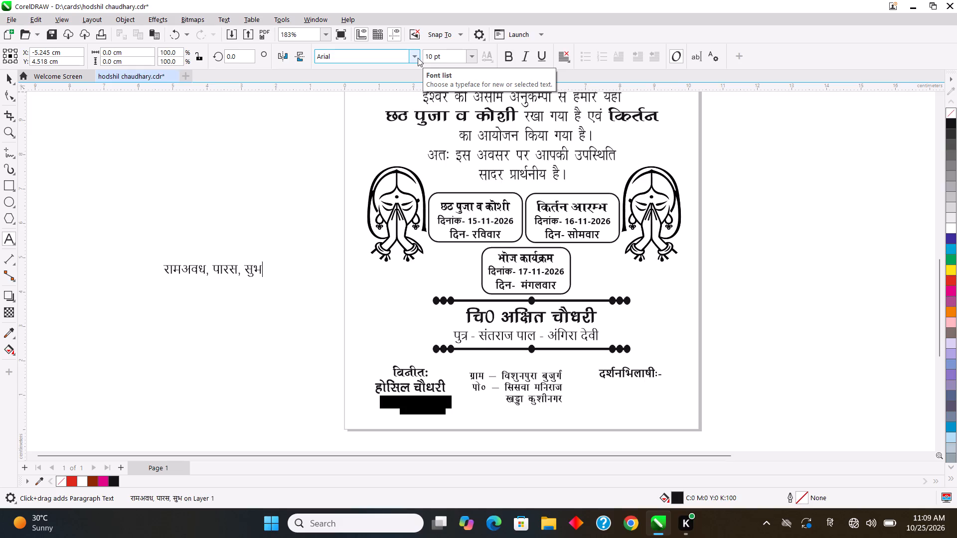
text(ाष)
key(comma)
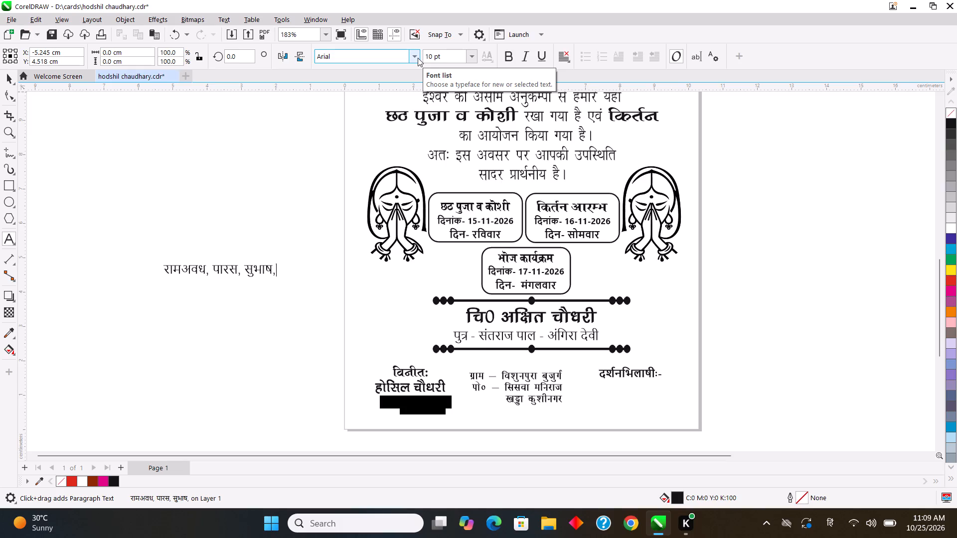
text(वि)
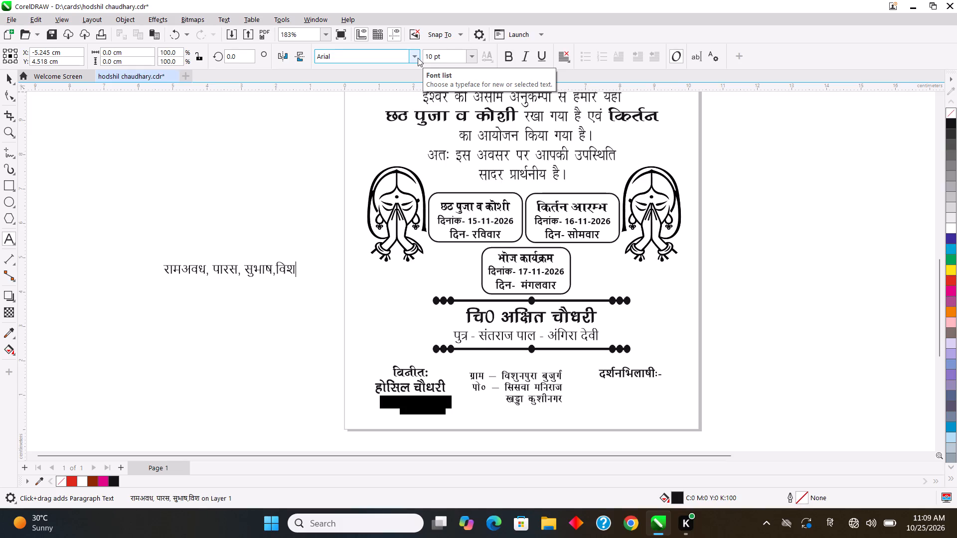
text(ाल)
text(,)
key(space)
text(कर)
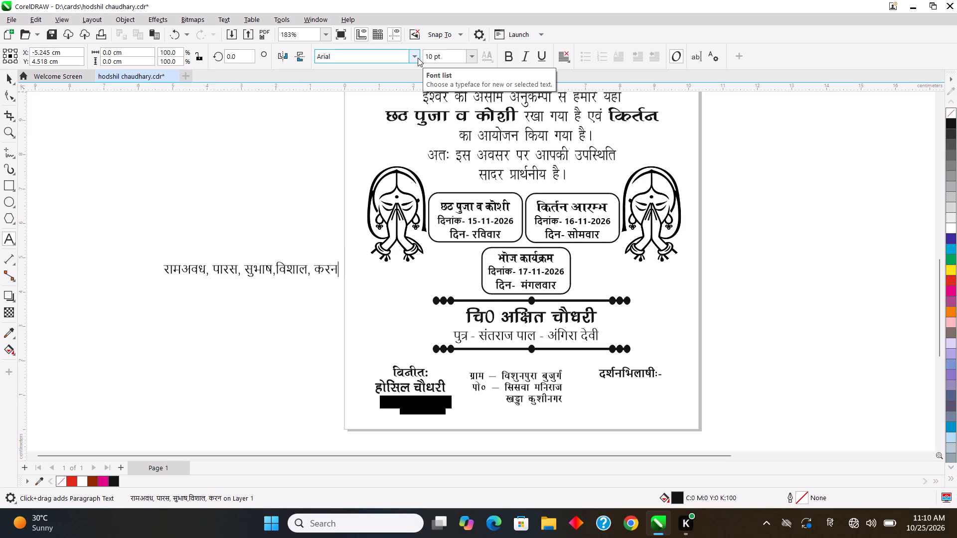
key(comma)
key(space)
Finish the name line with the closing words एंव समस्त पाल परिवार.
text(ंव)
key(space)
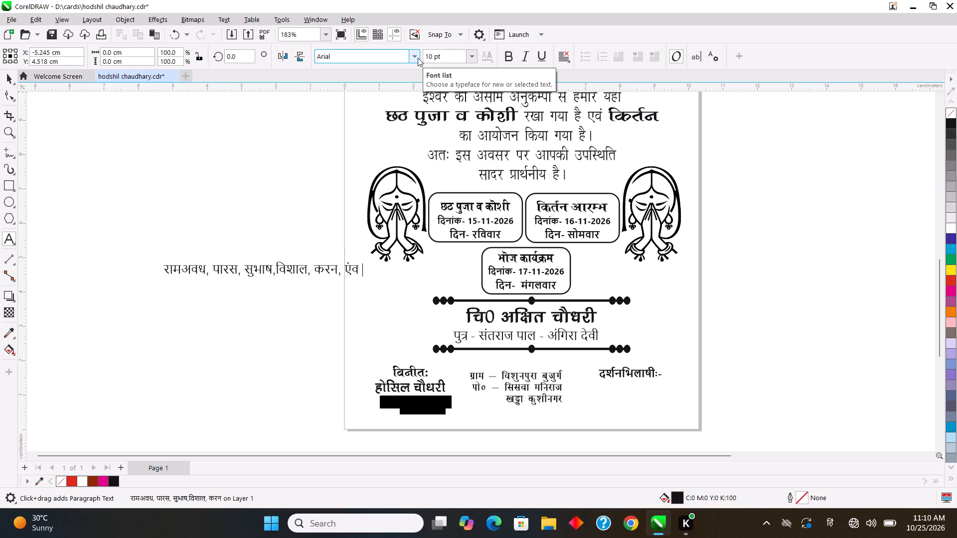
key(BackSpace)
text(्क)
key(BackSpace)
key(BackSpace)
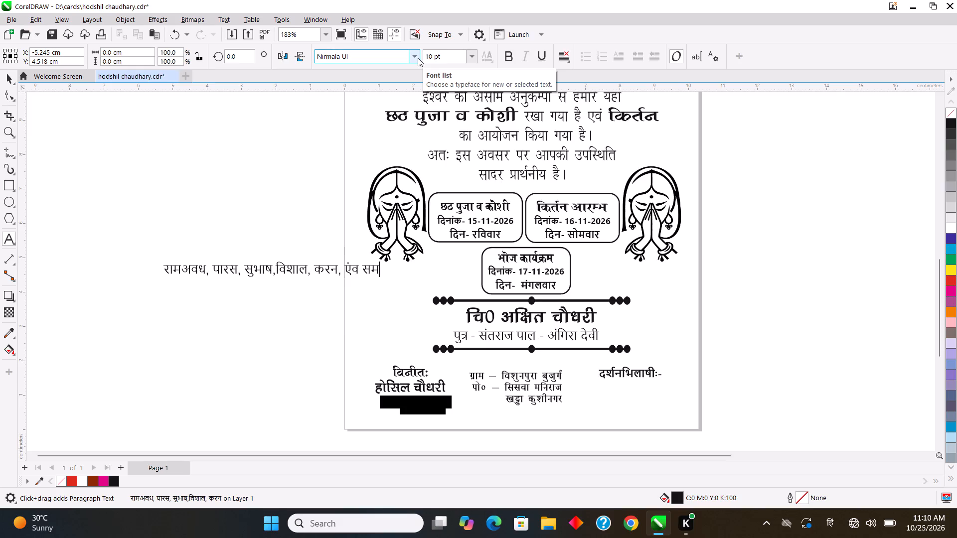
text(स्)
key(space)
text(पान)
key(BackSpace)
text(ल)
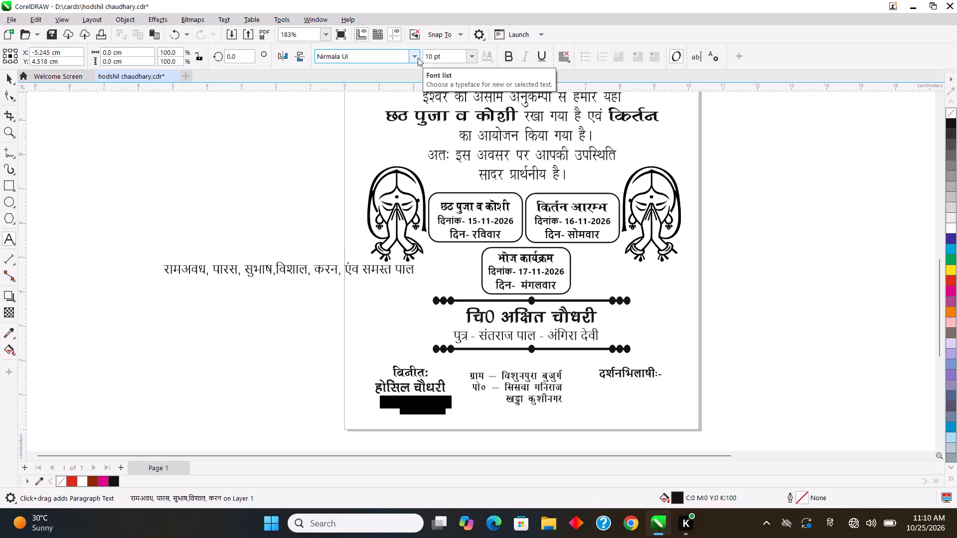
key(space)
text(रि)
text(वार)
Insert a line break before विशाल so the name list continues on a second line.
click(276, 269)
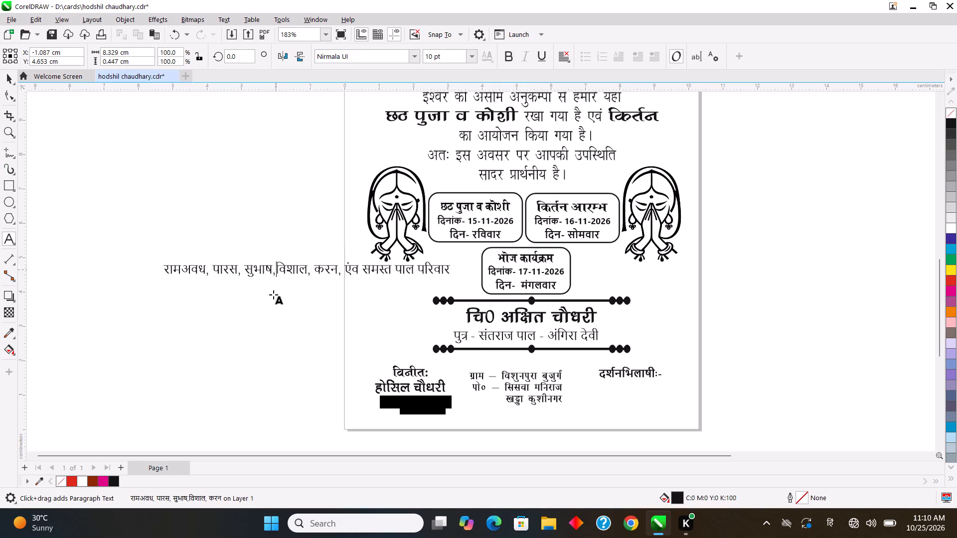
key(Return)
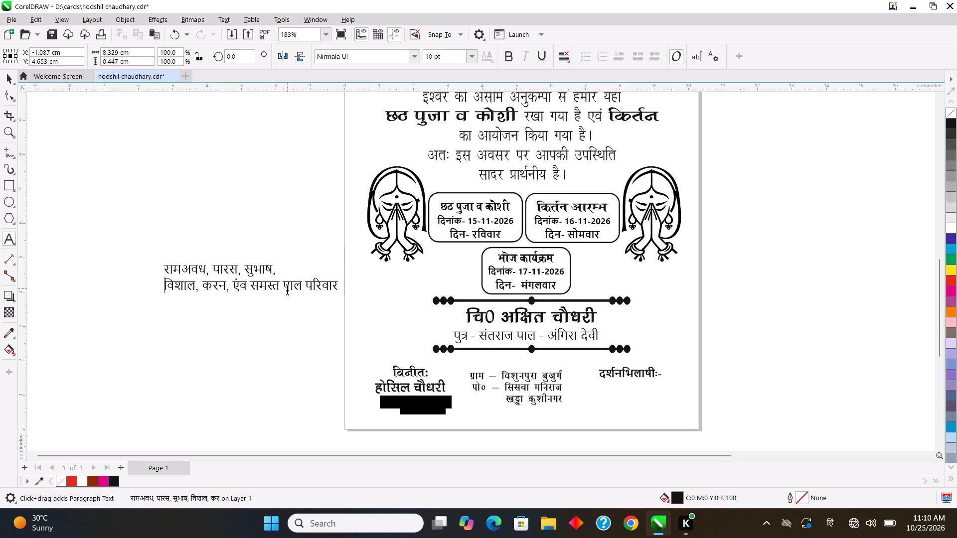
Remove the comma after करन in the second line, keeping a space before एंव.
click(231, 289)
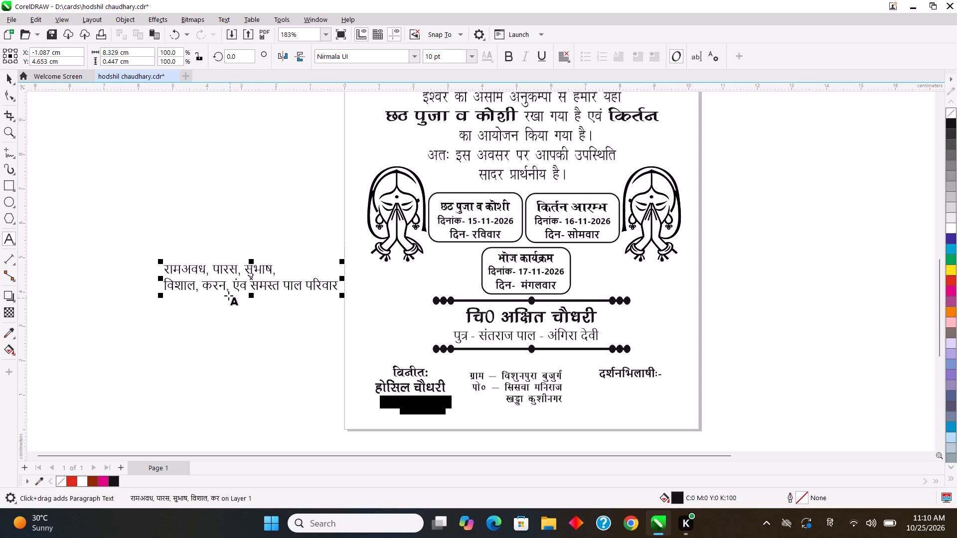
click(230, 284)
key(BackSpace)
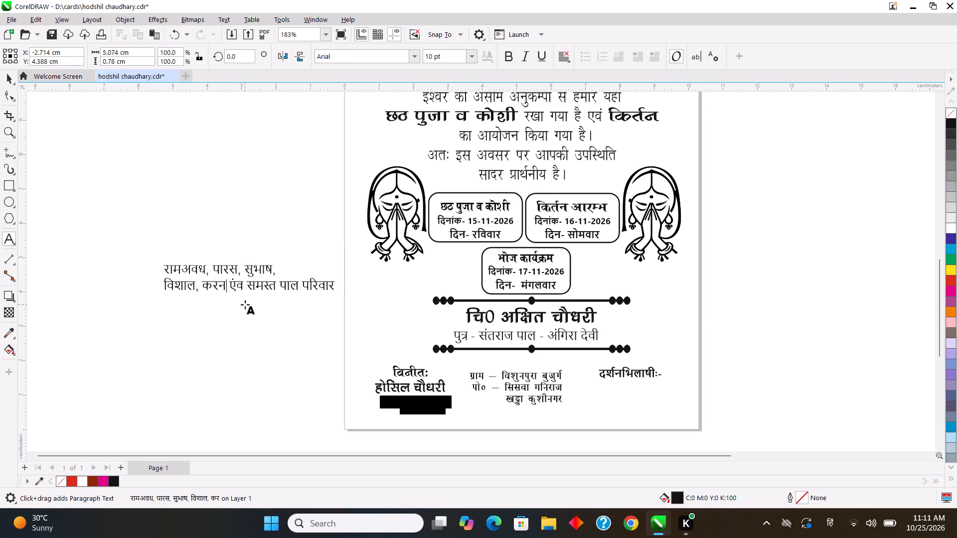
key(space)
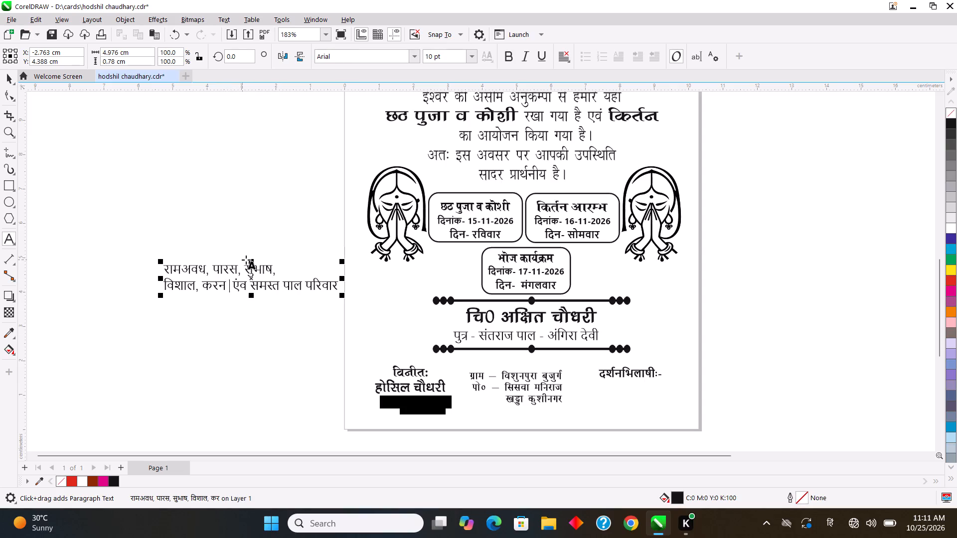
Insert a line break after समस्त so पाल परिवार starts a third line.
click(285, 285)
key(Return)
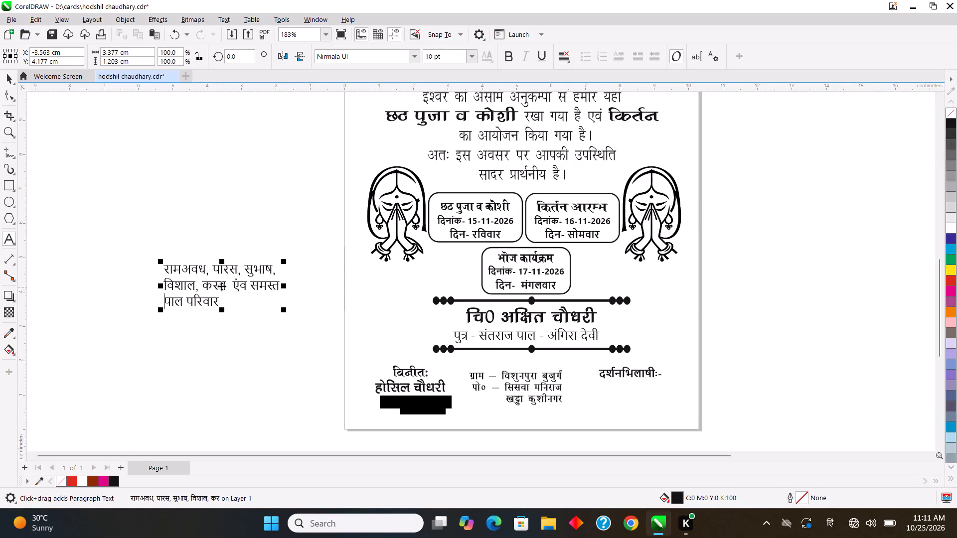
Move the well-wishers' name list from beside the card to beneath the दर्शनभिलाषीः- heading.
drag(221, 286, 635, 406)
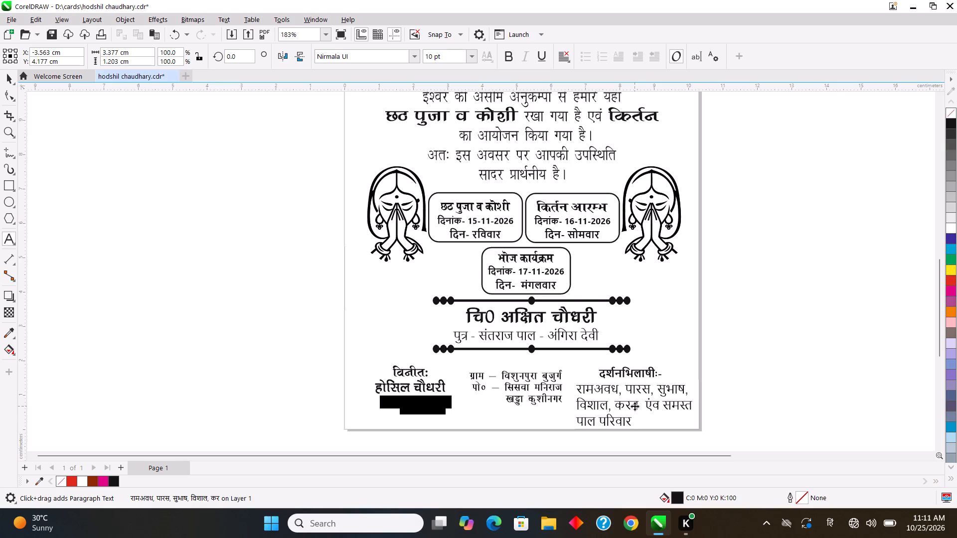
drag(635, 406, 635, 405)
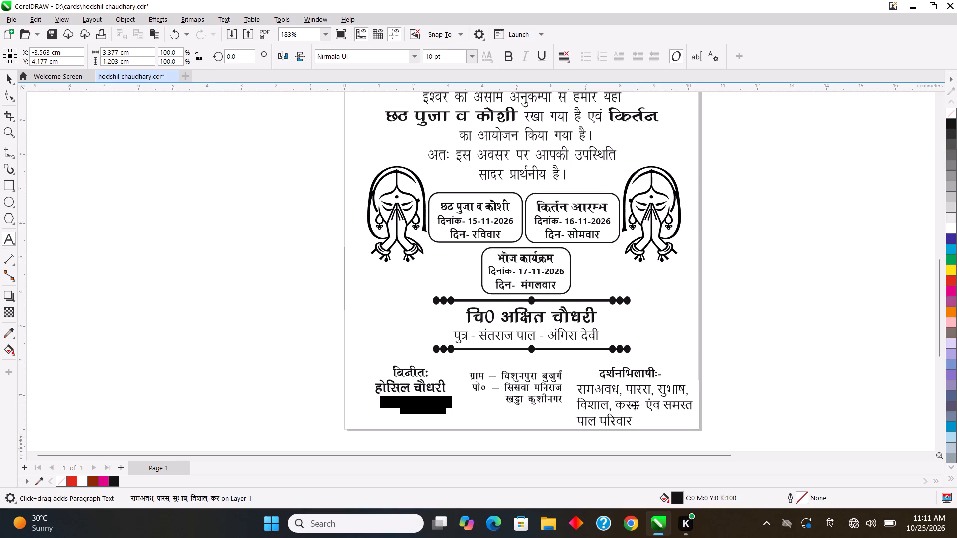
drag(635, 405, 635, 404)
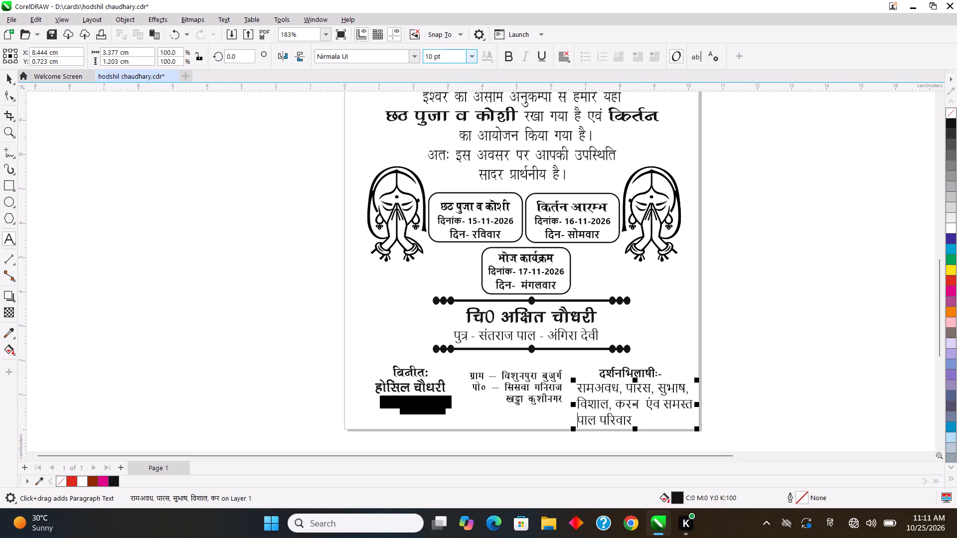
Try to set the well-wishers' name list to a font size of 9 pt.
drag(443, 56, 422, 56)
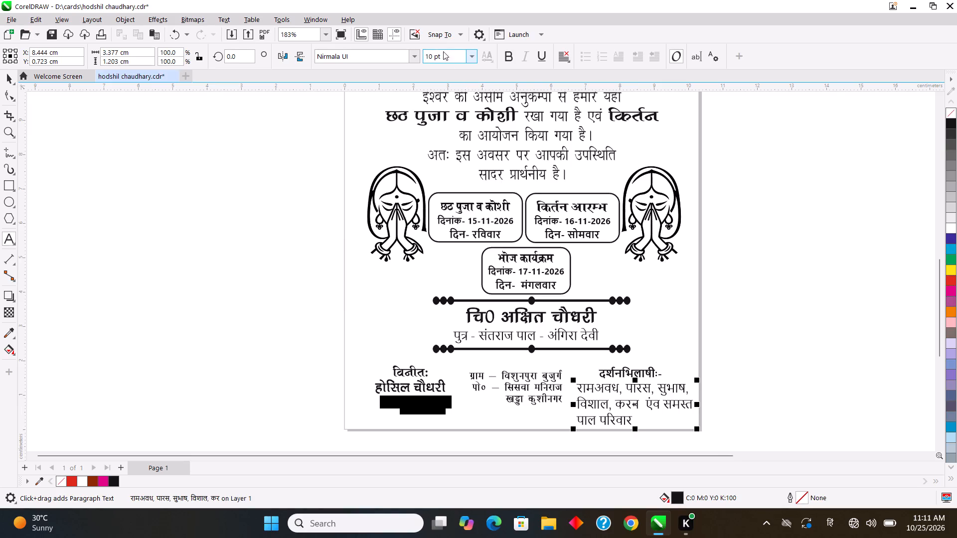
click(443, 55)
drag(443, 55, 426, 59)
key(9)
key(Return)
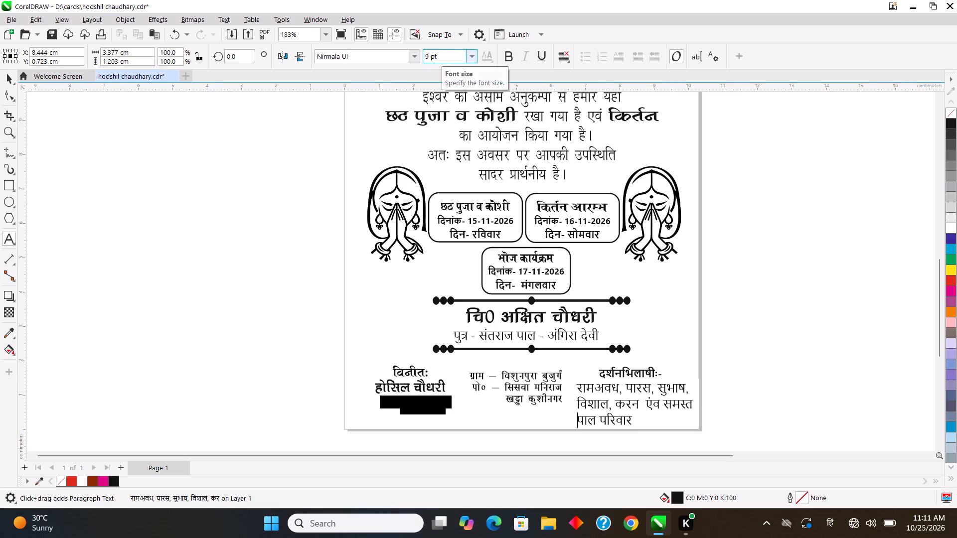
Set the font size of the entire well-wishers' name list to 8 pt.
click(1, 78)
drag(442, 54, 420, 53)
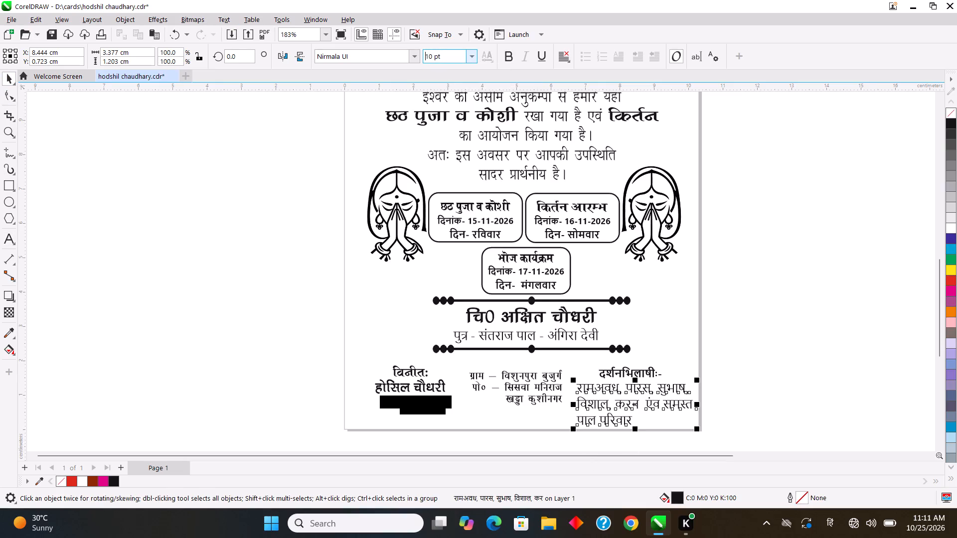
drag(420, 53, 423, 53)
drag(444, 56, 417, 58)
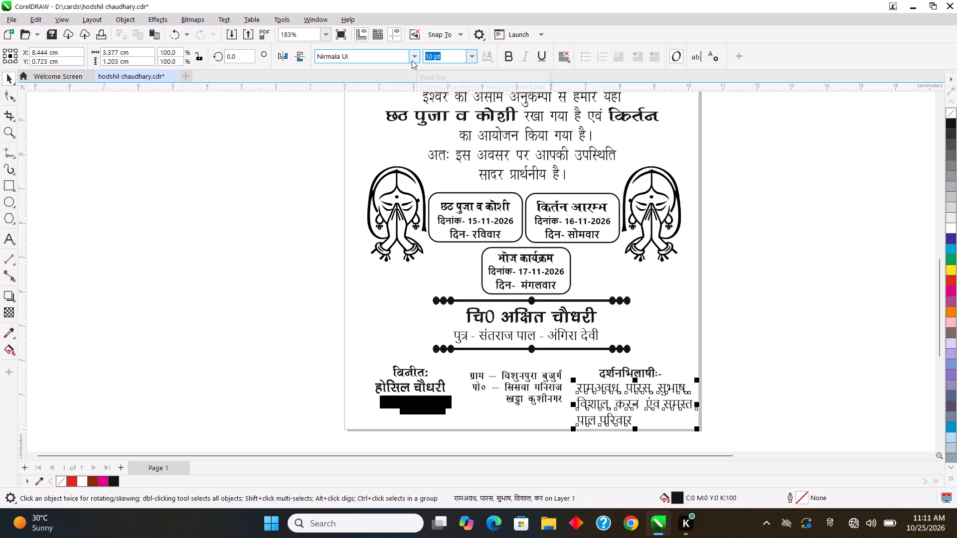
key(8)
key(Return)
click(807, 330)
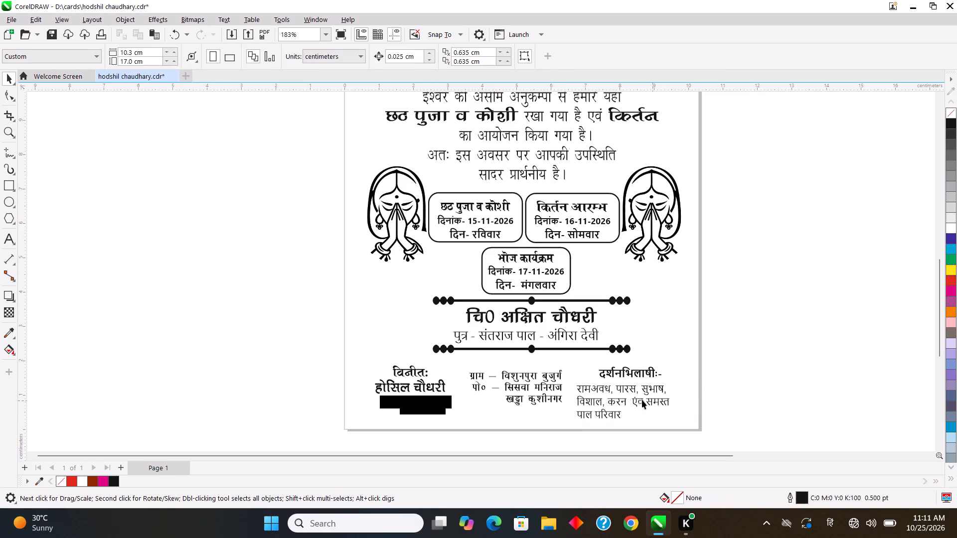
Nudge the resized name list about 0.35 cm sideways so it sits more centrally beneath the दर्शनभिलाषीः- heading.
click(618, 402)
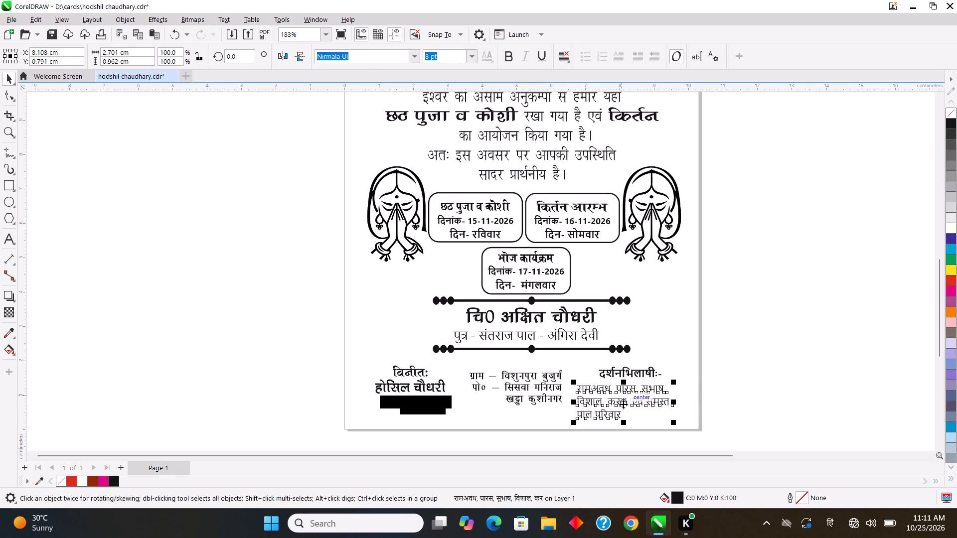
drag(623, 404, 632, 403)
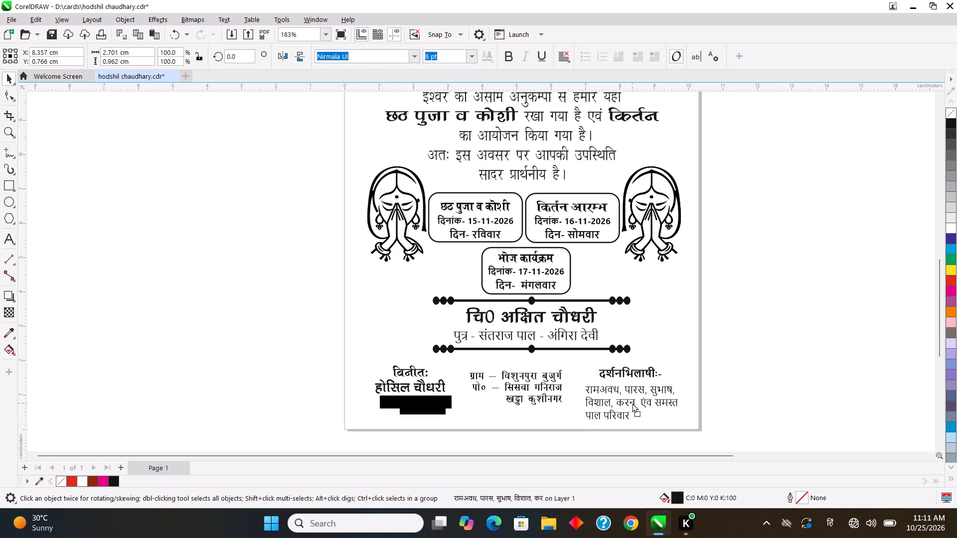
drag(632, 403, 636, 403)
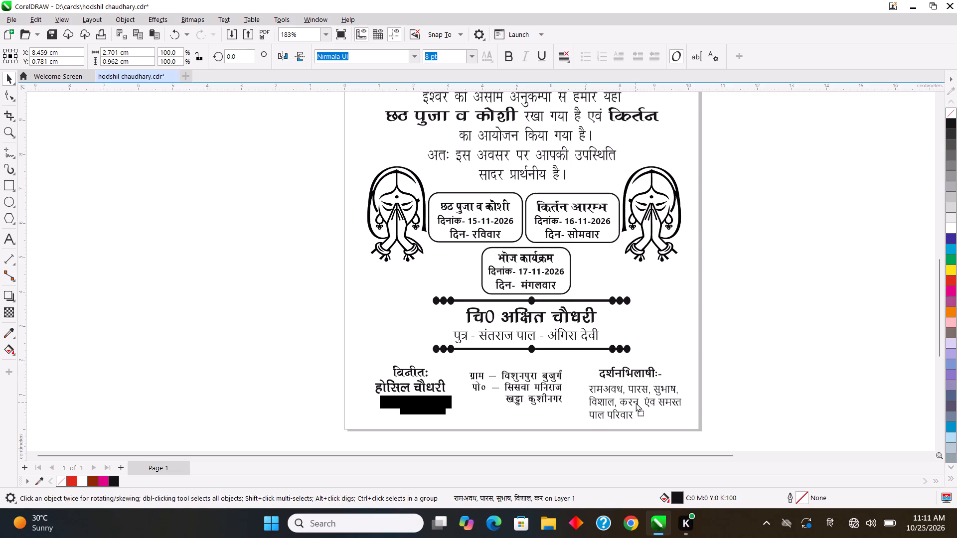
drag(636, 403, 636, 402)
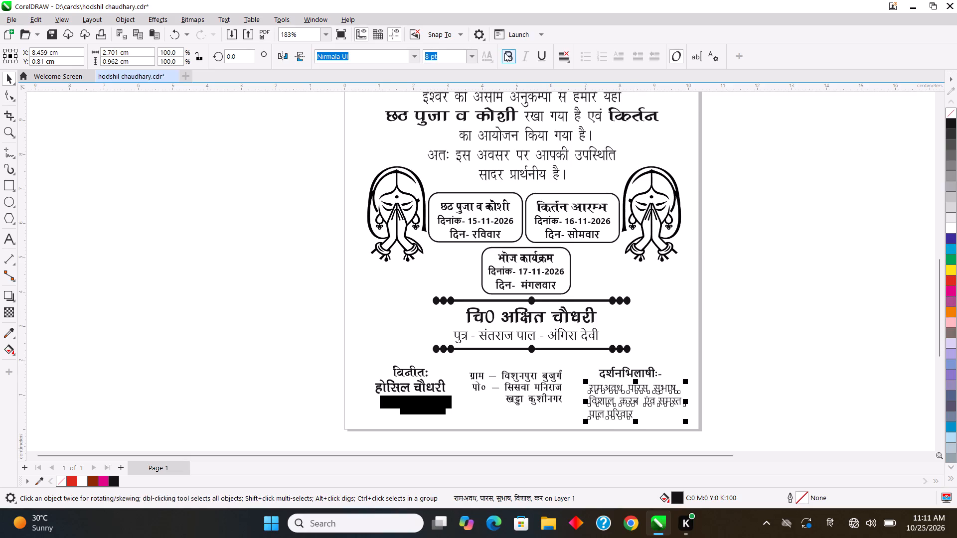
Make the well-wishers' name list bold.
click(504, 53)
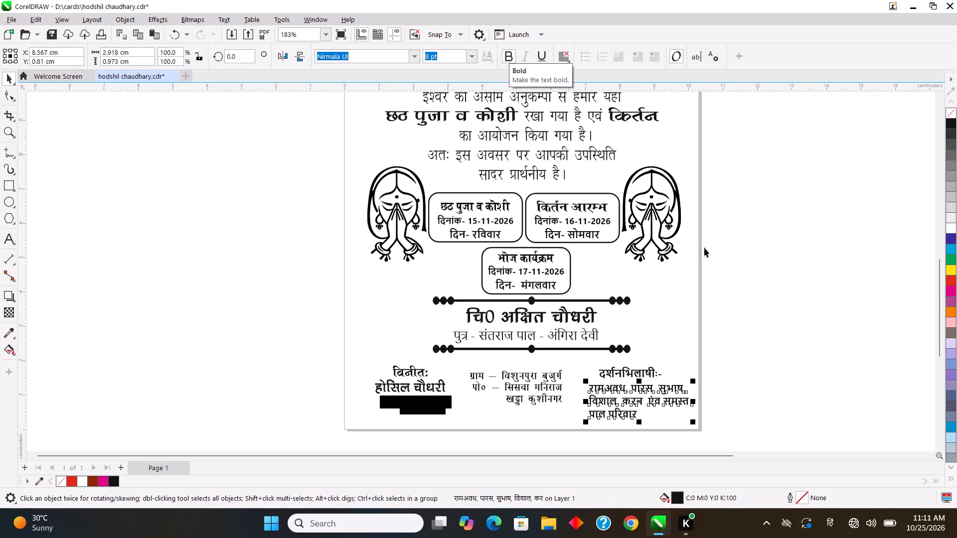
click(773, 258)
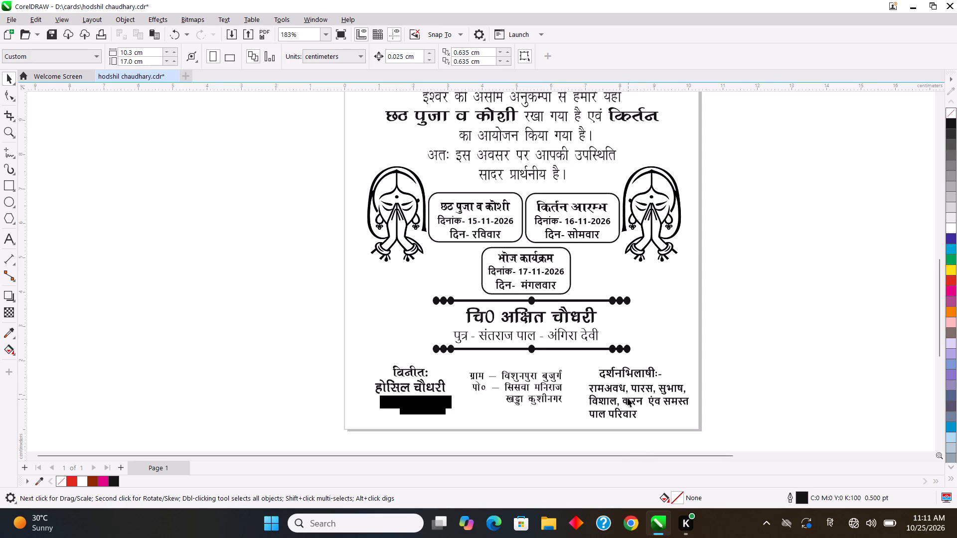
Set the text alignment of the three-line well-wishers' name list to Center.
click(632, 401)
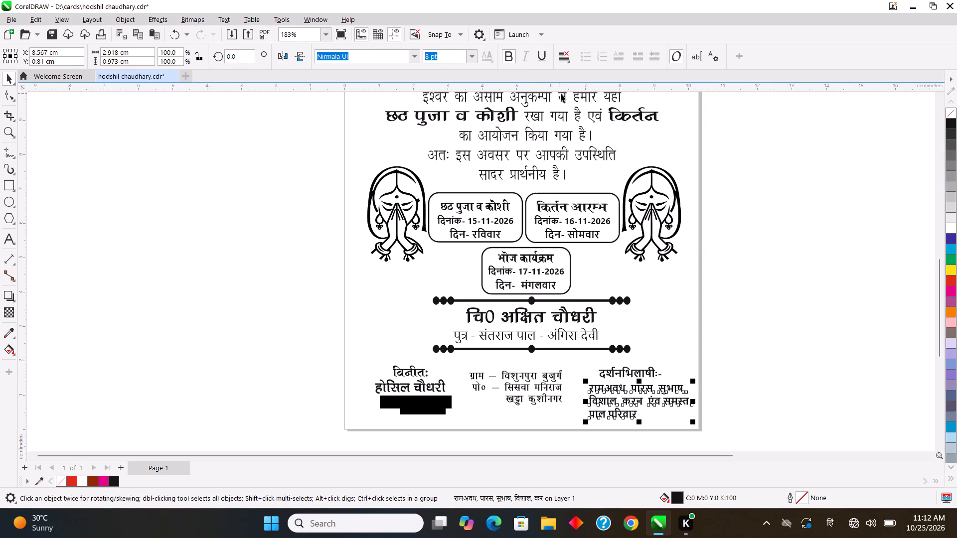
click(566, 63)
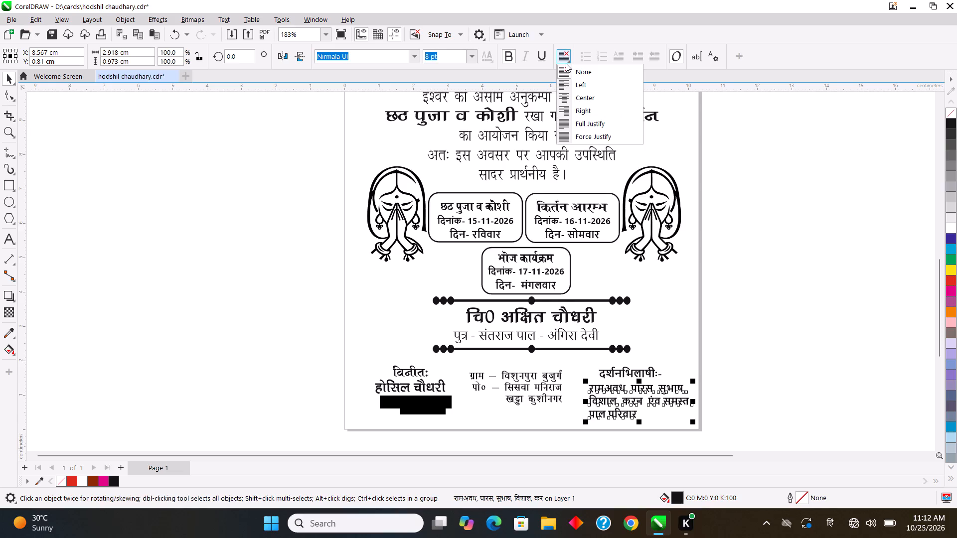
click(579, 100)
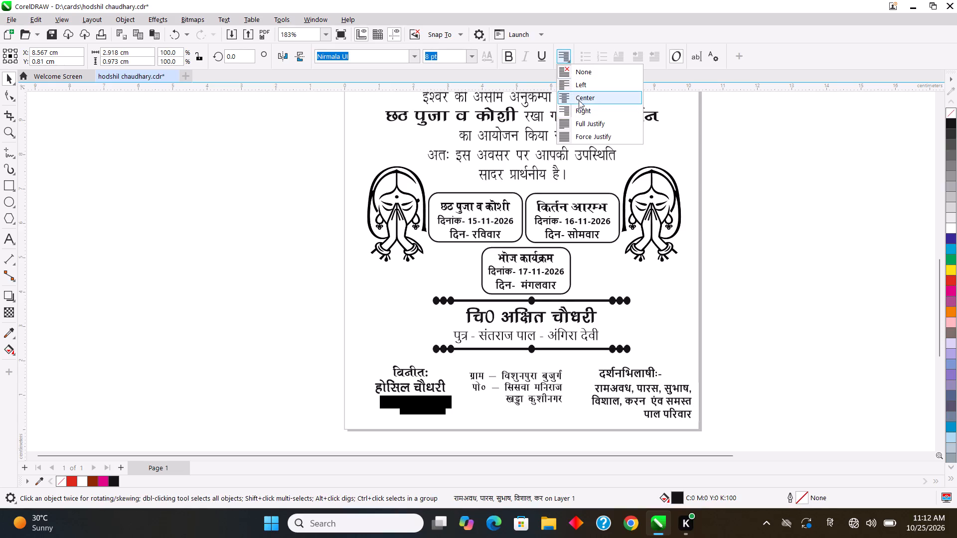
click(786, 192)
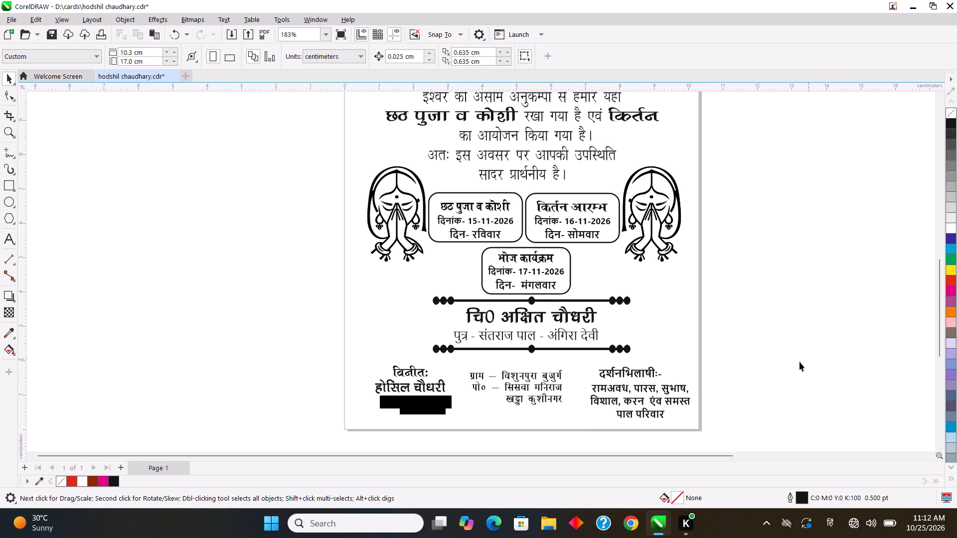
Delete the old three-line address block between the host's details and the well-wishers' list.
click(534, 386)
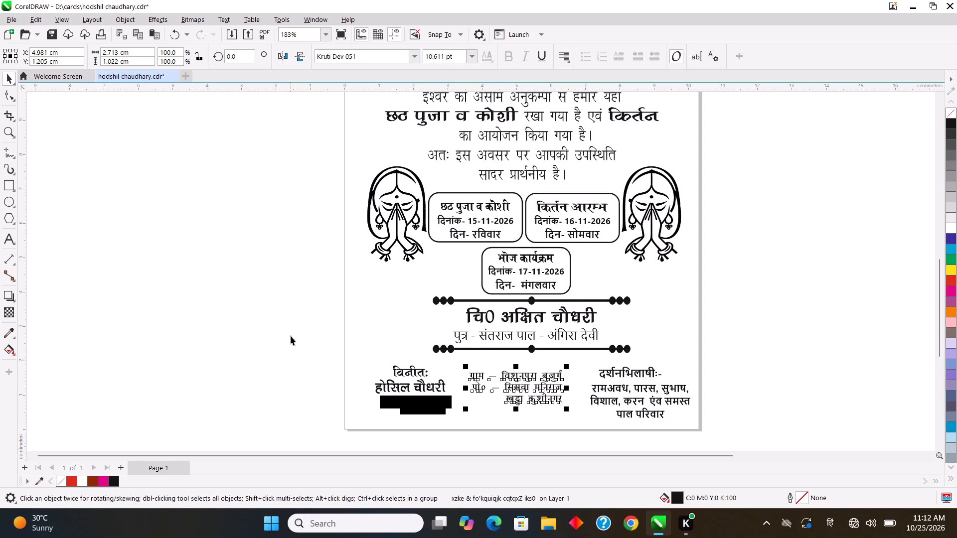
key(BackSpace)
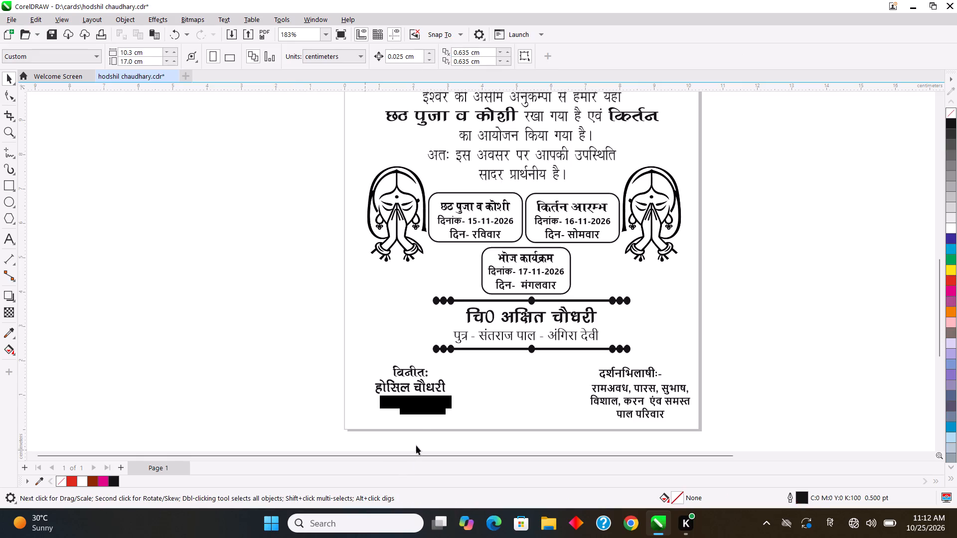
Set the font size of the phone number text below the host's name to 8 pt.
click(416, 403)
drag(454, 58, 431, 58)
drag(451, 58, 373, 58)
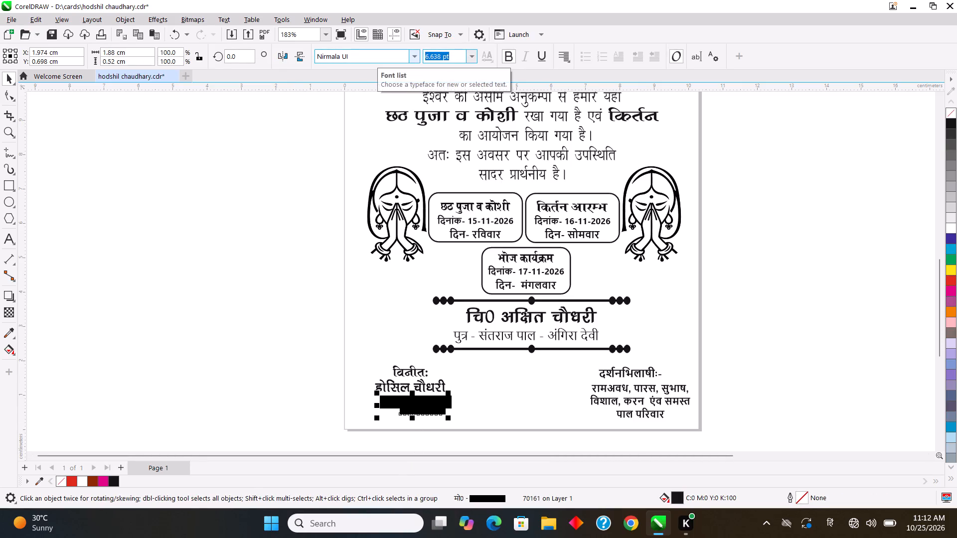
key(8)
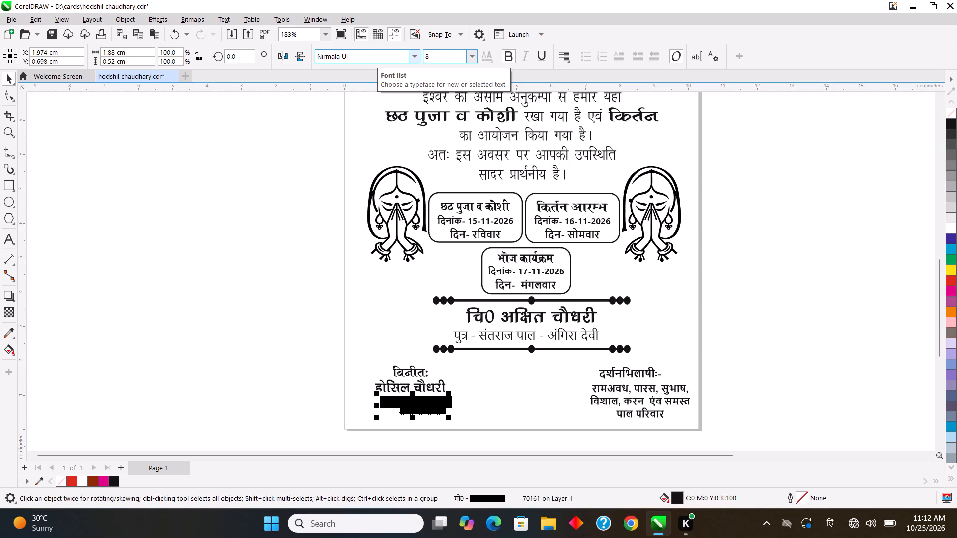
key(Return)
click(189, 237)
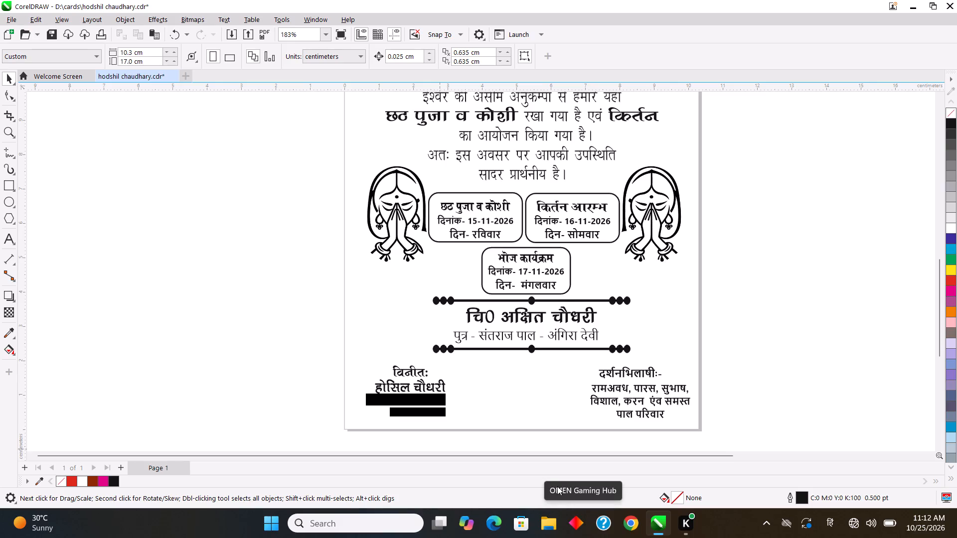
Start a 10 pt text block beside the card with the label पता- followed by the new village name.
click(8, 240)
click(143, 269)
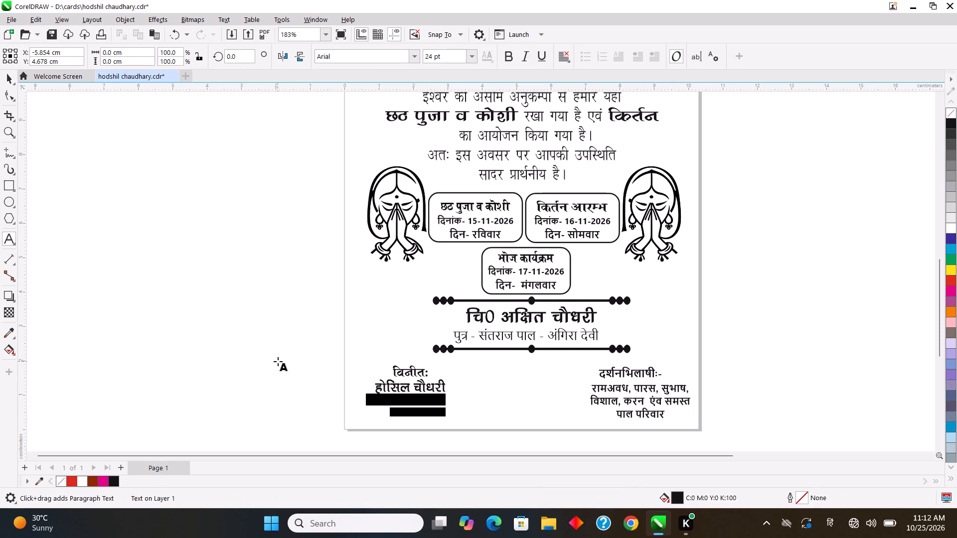
drag(447, 58, 420, 58)
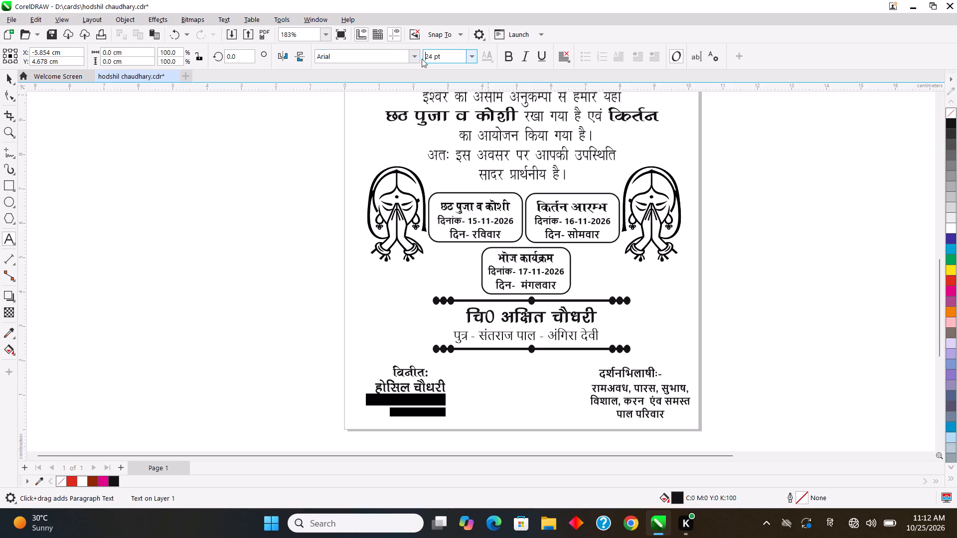
drag(441, 57, 415, 57)
text(10)
key(Return)
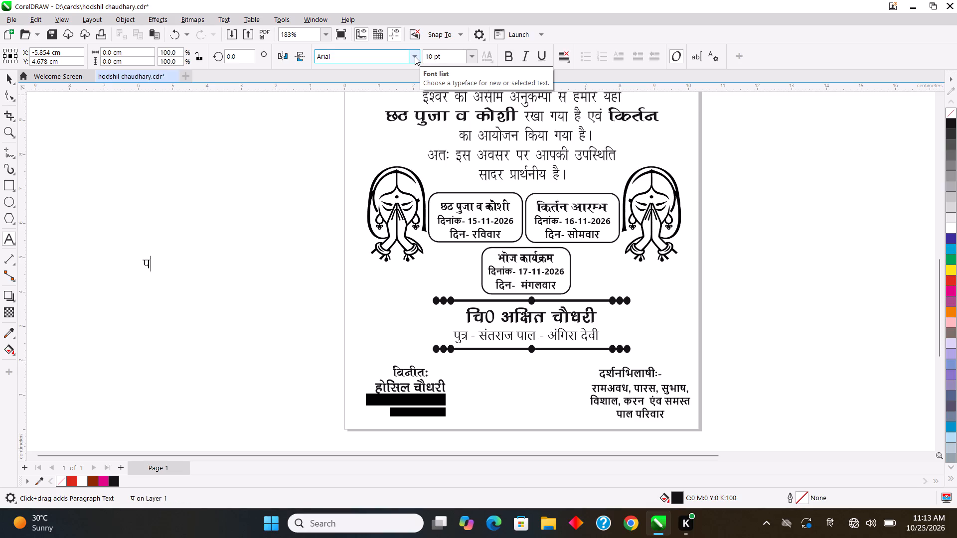
text(ता)
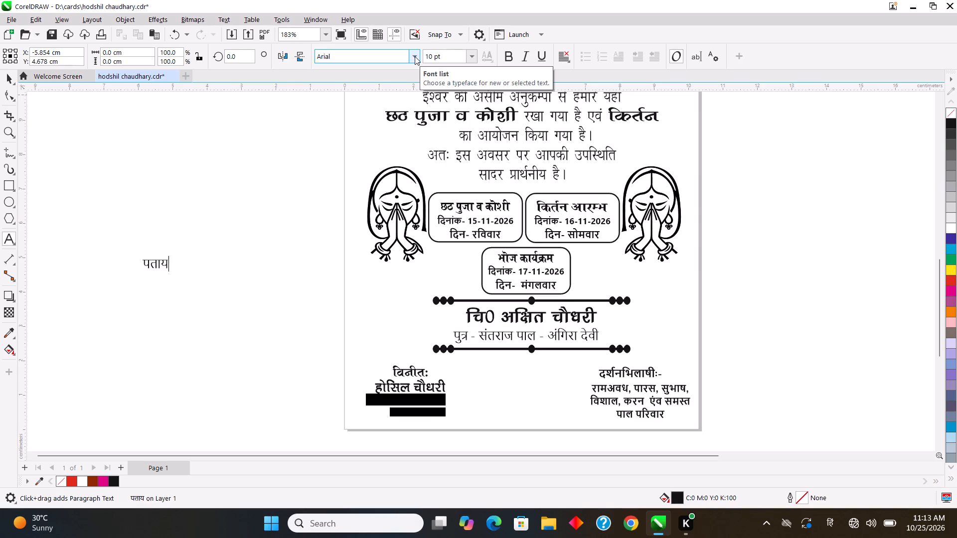
key(BackSpace)
key(comma)
key(BackSpace)
key(BackSpace)
key(minus)
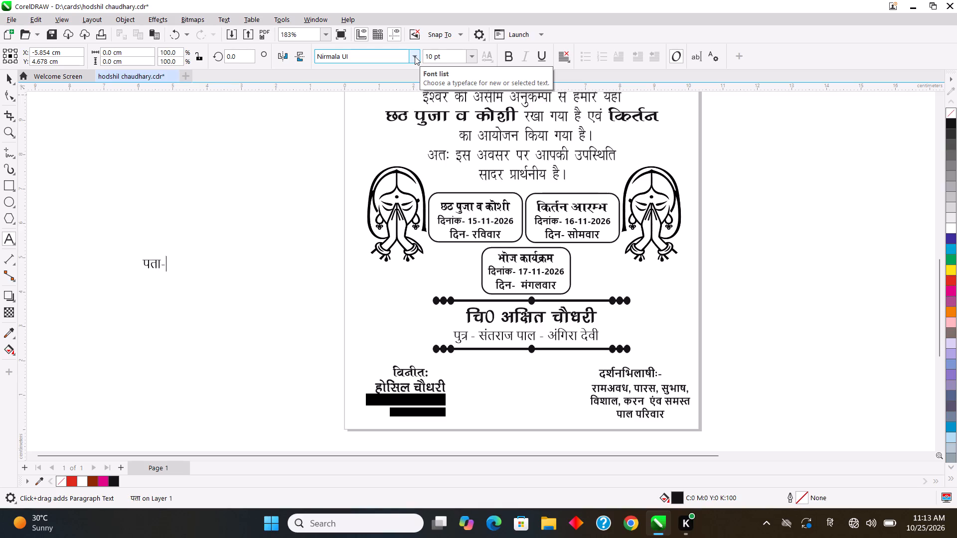
key(space)
text(ंग)
Add a second line to the new address text with the label पो०- followed by the post office name.
key(Return)
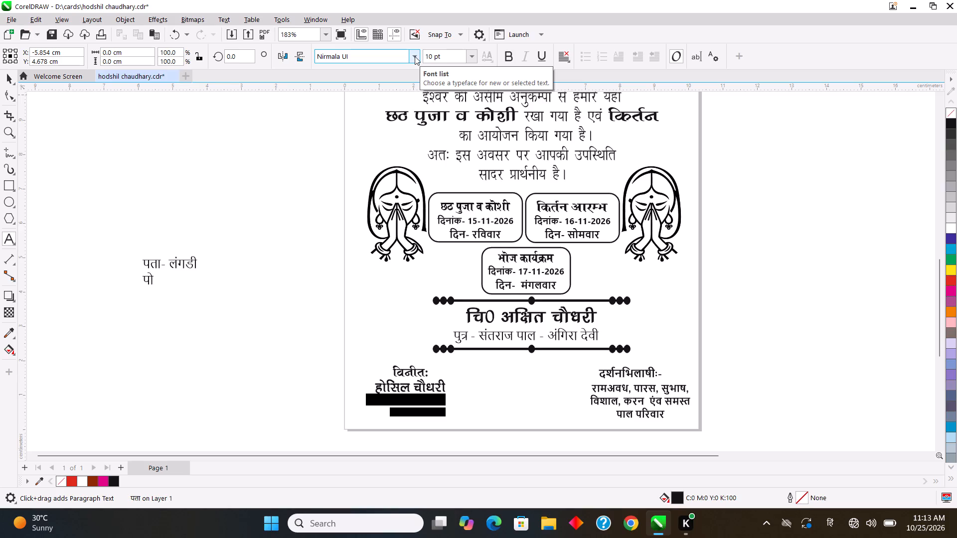
key(0)
key(minus)
key(space)
key(BackSpace)
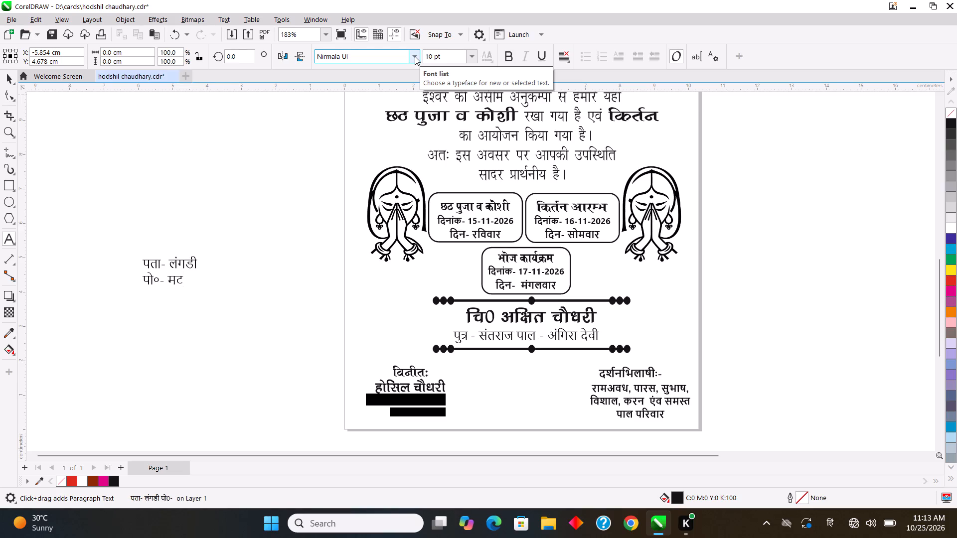
key(BackSpace)
text(ठि)
text(.ा)
key(BackSpace)
key(BackSpace)
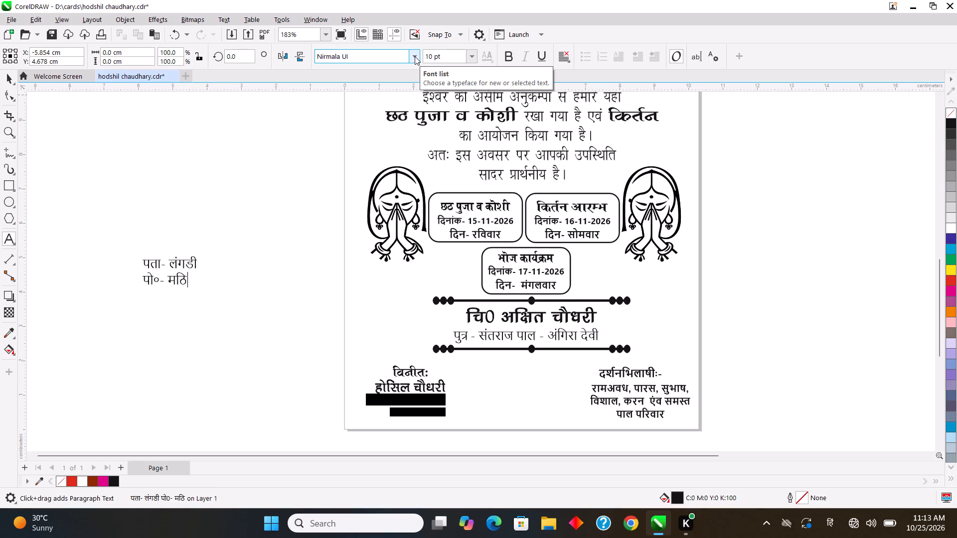
text(या)
key(space)
text(प)
key(BackSpace)
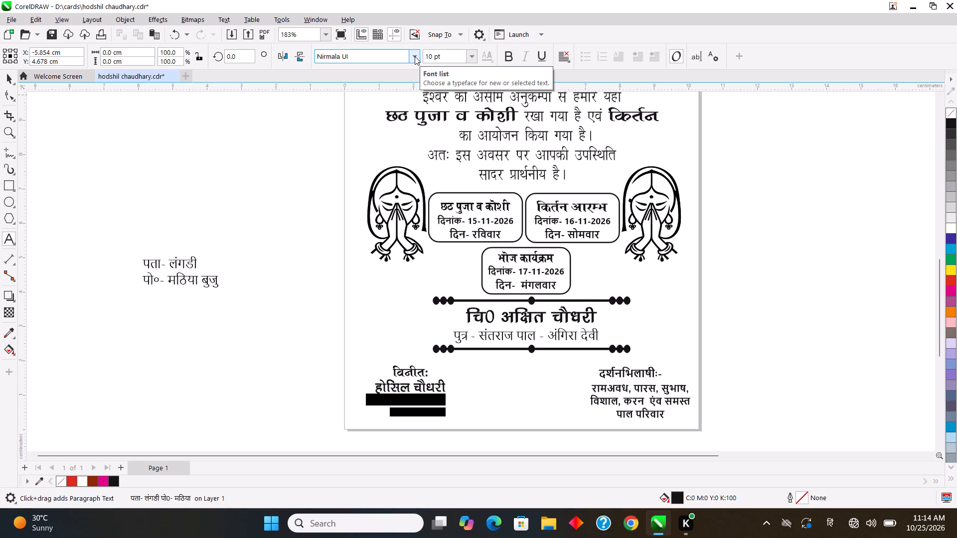
text(र्ग)
Add a third line to the new address text with the locality and district names.
key(Return)
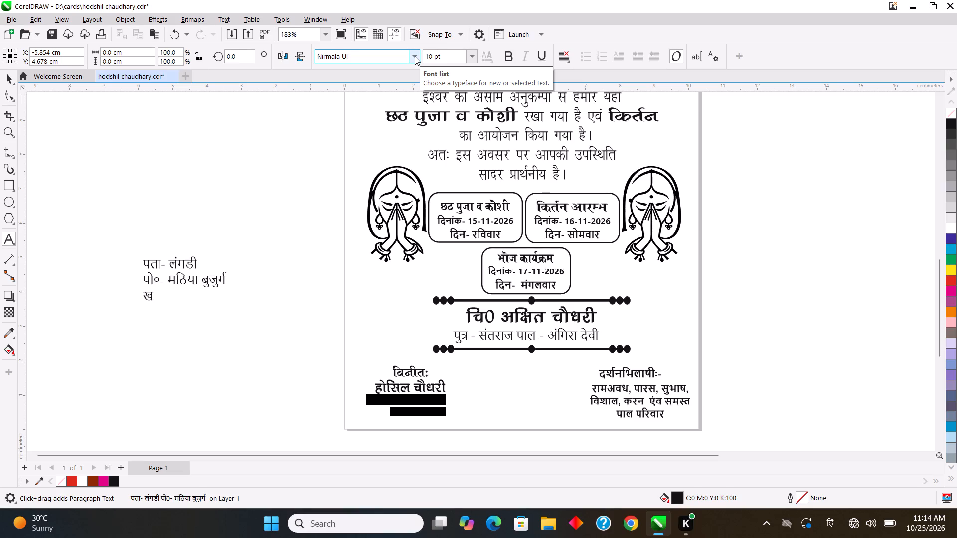
text(ड्)
text(डा)
key(space)
text(कु)
key(BackSpace)
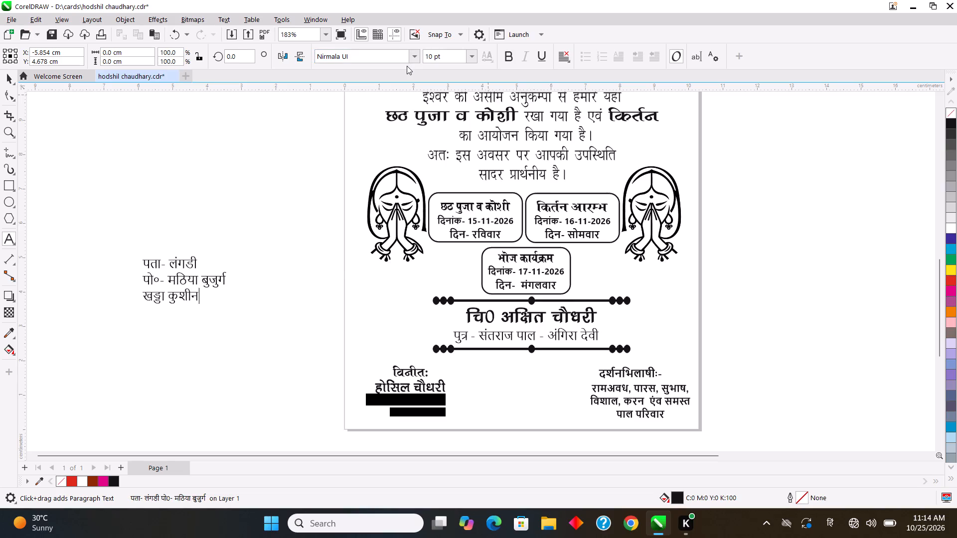
text(गर)
Move the new three-line address block onto the card, between the host's details and the well-wishers' list.
click(9, 82)
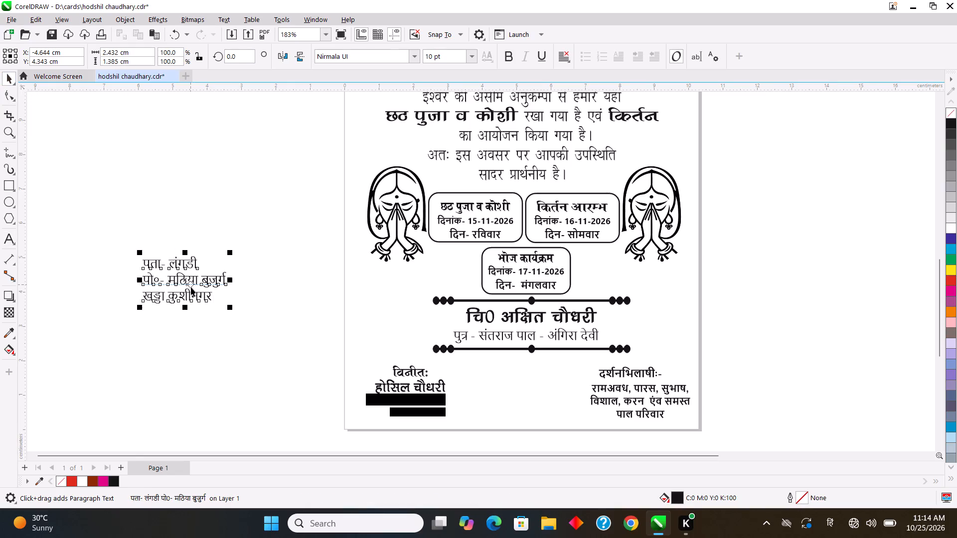
drag(182, 279, 524, 401)
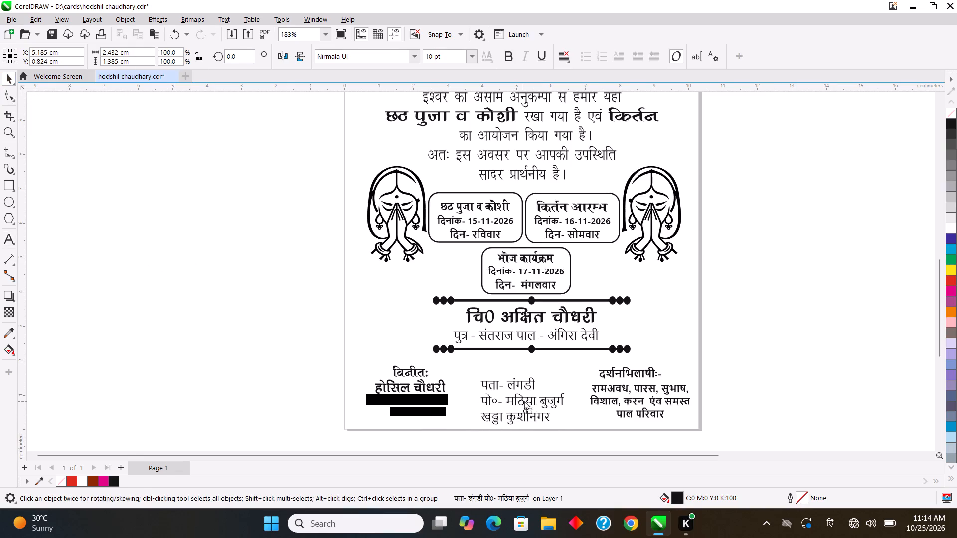
drag(524, 401, 527, 395)
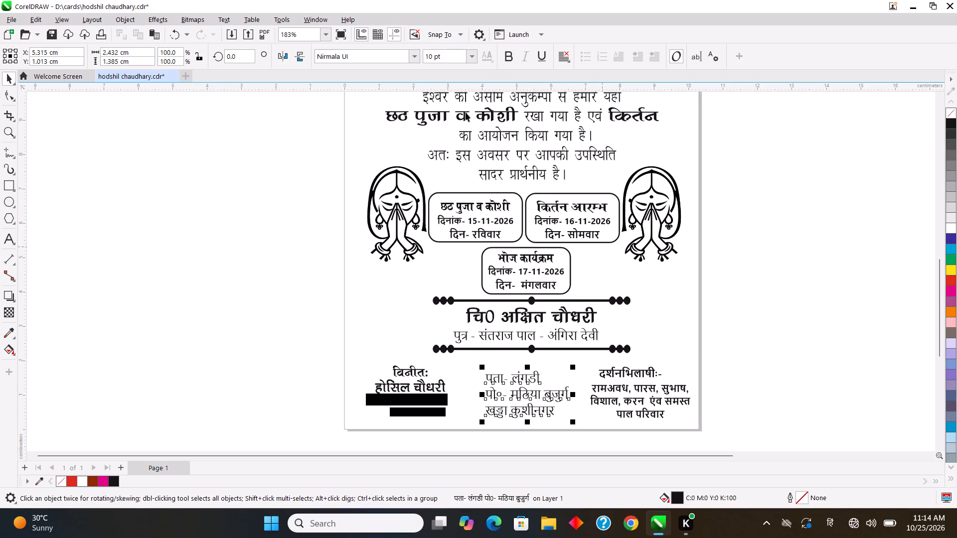
Make the three-line address block bold.
click(510, 56)
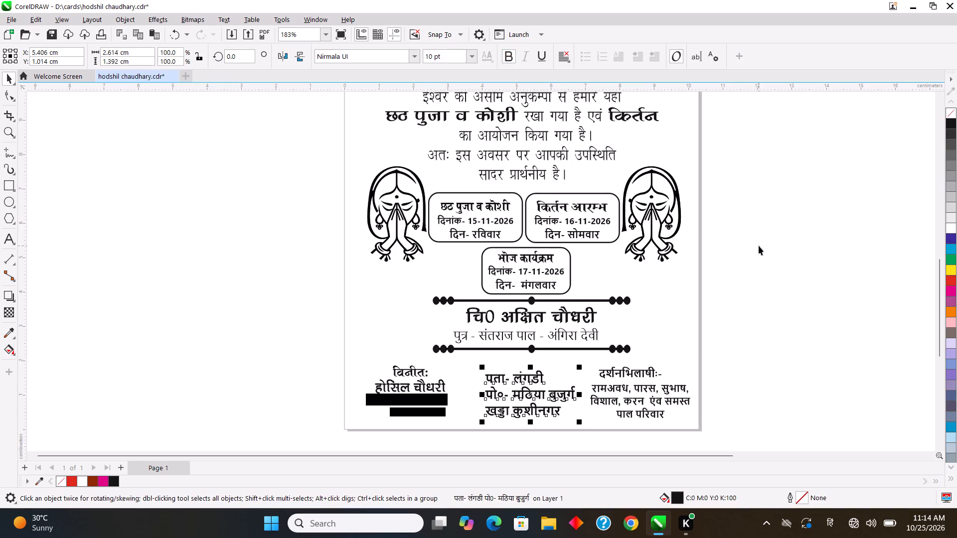
click(785, 305)
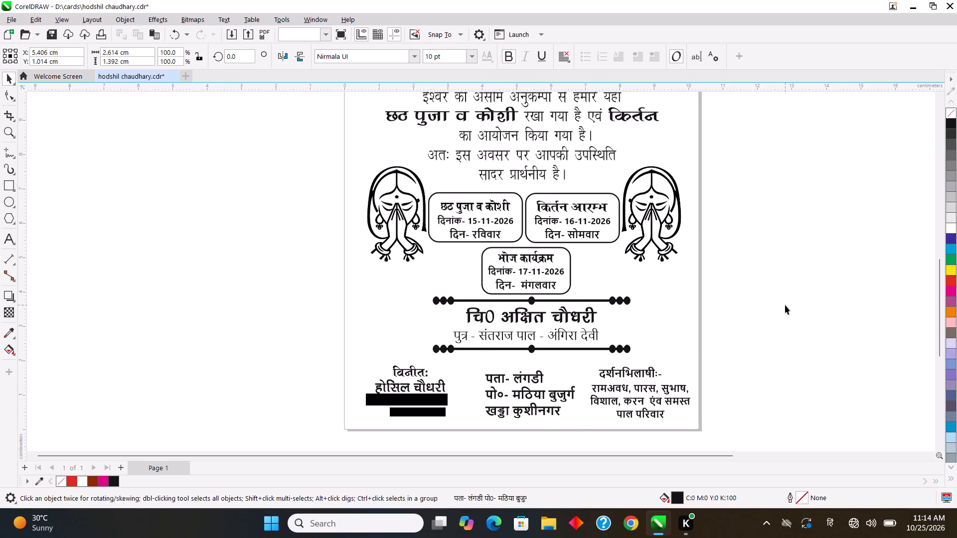
Set the font size of the three-line address block to 9 pt.
click(634, 397)
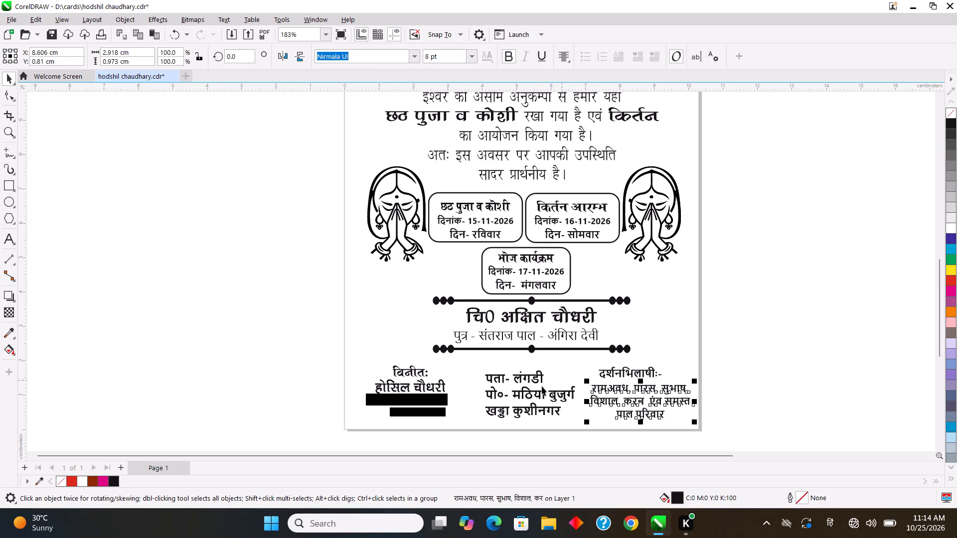
click(533, 394)
drag(452, 55, 430, 56)
drag(441, 58, 409, 58)
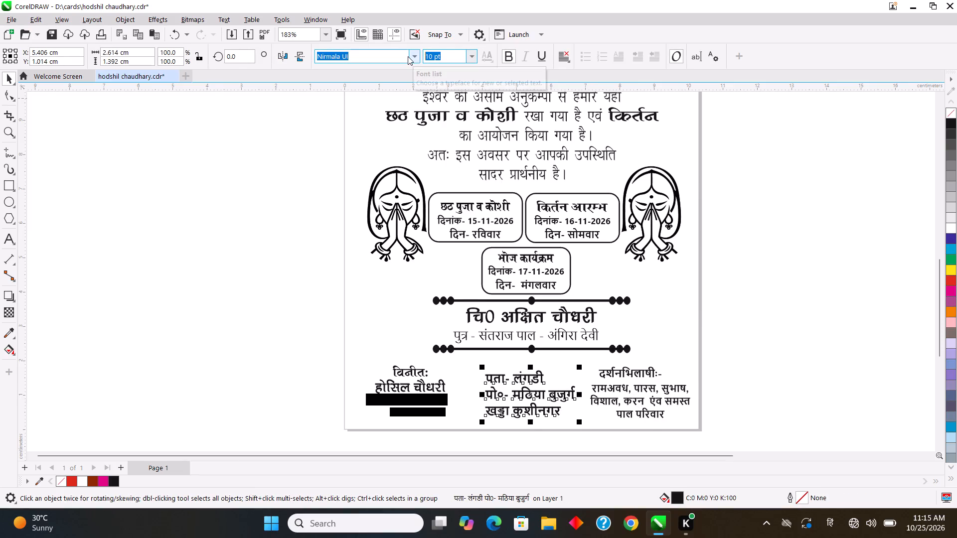
key(9)
key(Return)
click(798, 339)
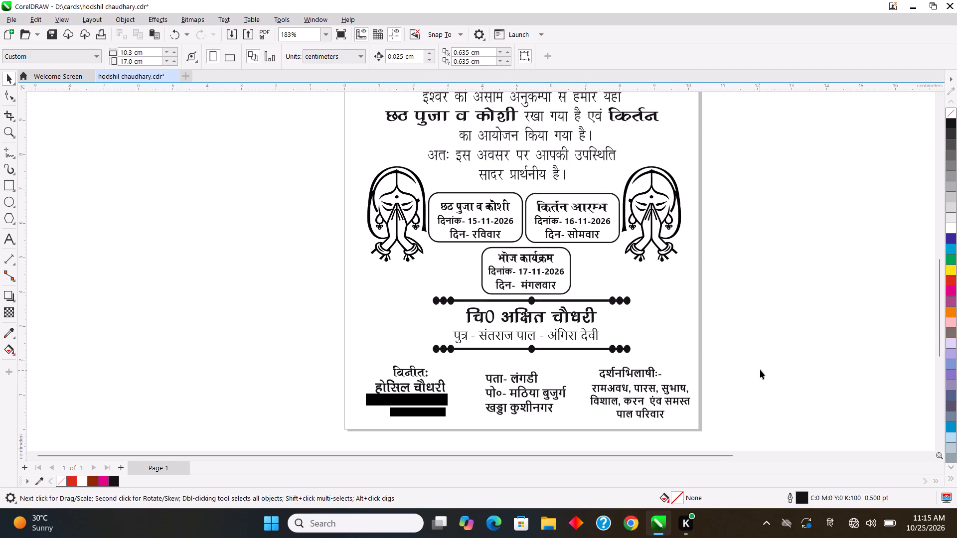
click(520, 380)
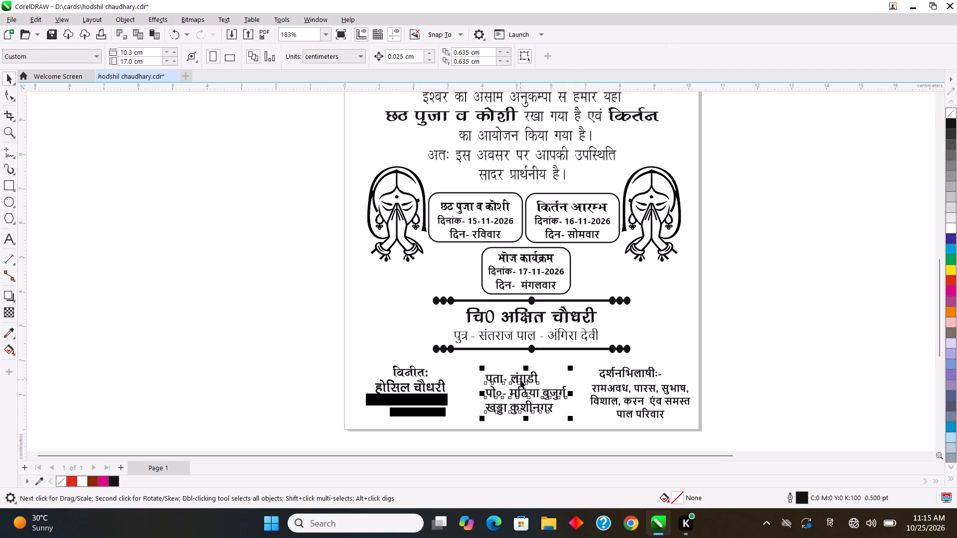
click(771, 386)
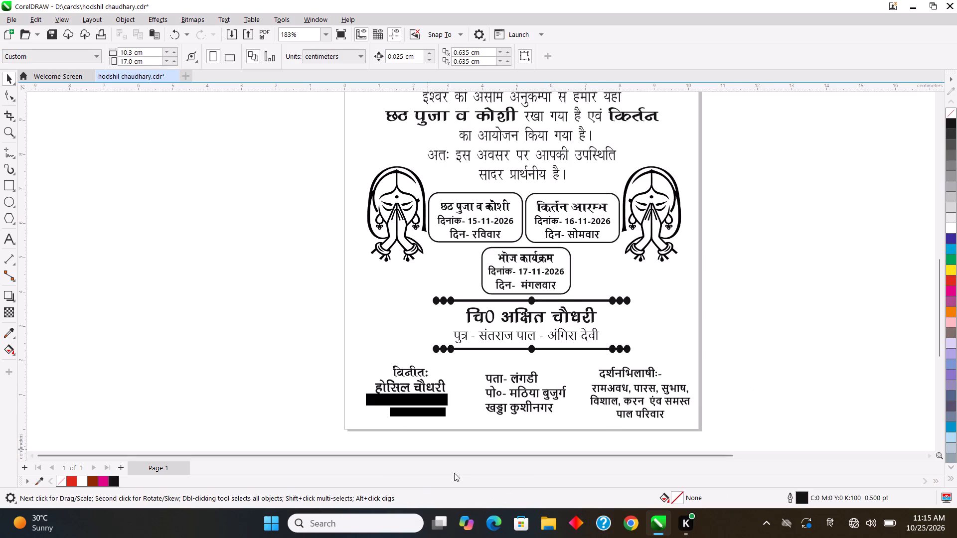
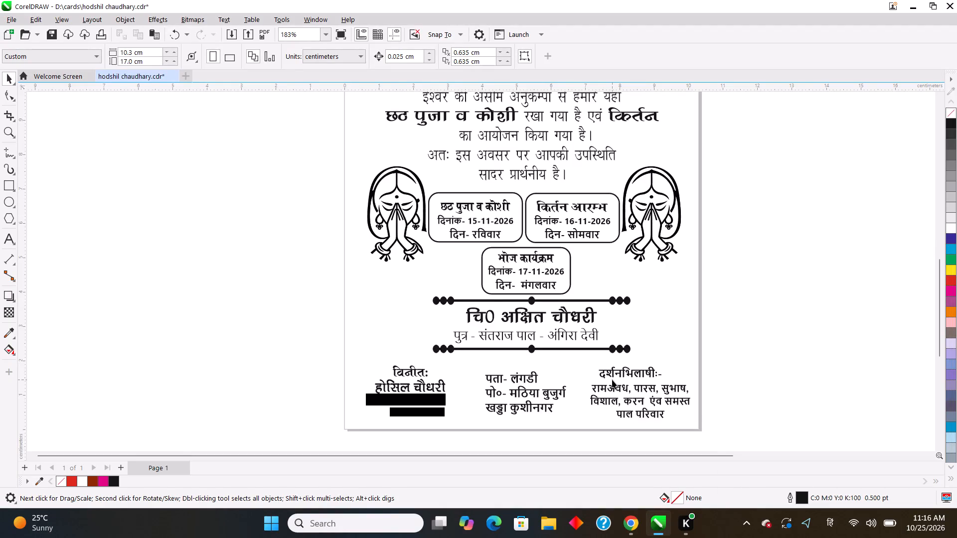
Make the parents' names line between the two decorative dividers bold.
click(498, 335)
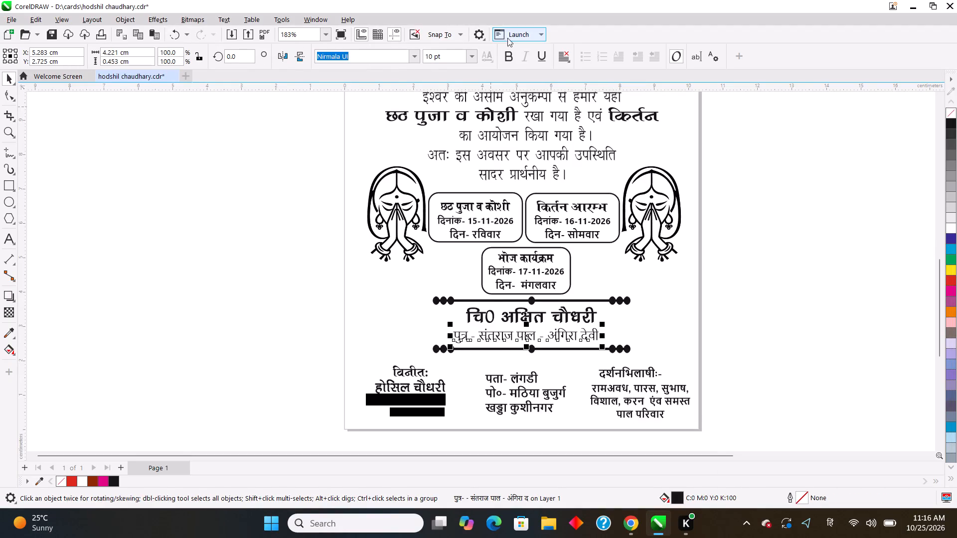
click(507, 60)
click(753, 223)
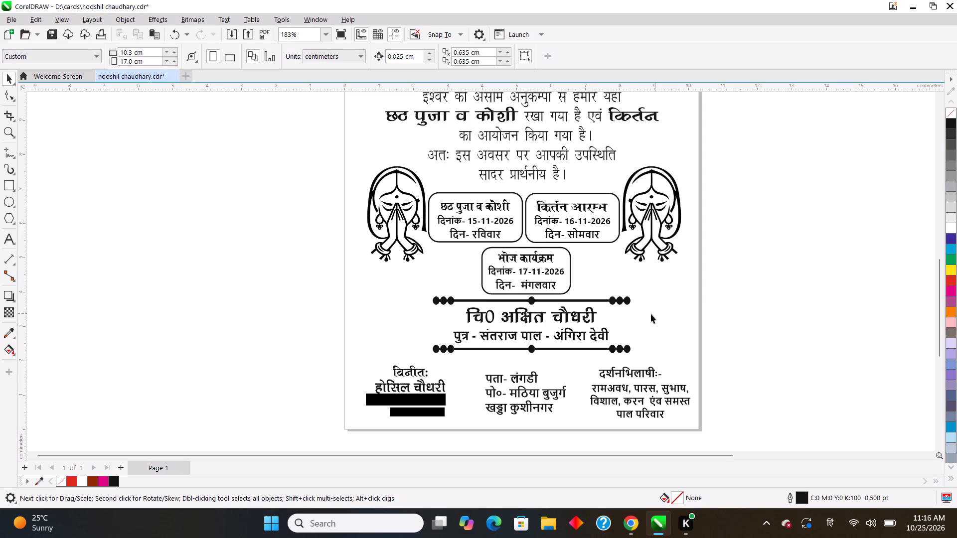
Nudge the lower ornamental divider and the parents' names line above it down by 0.05 cm each.
click(547, 349)
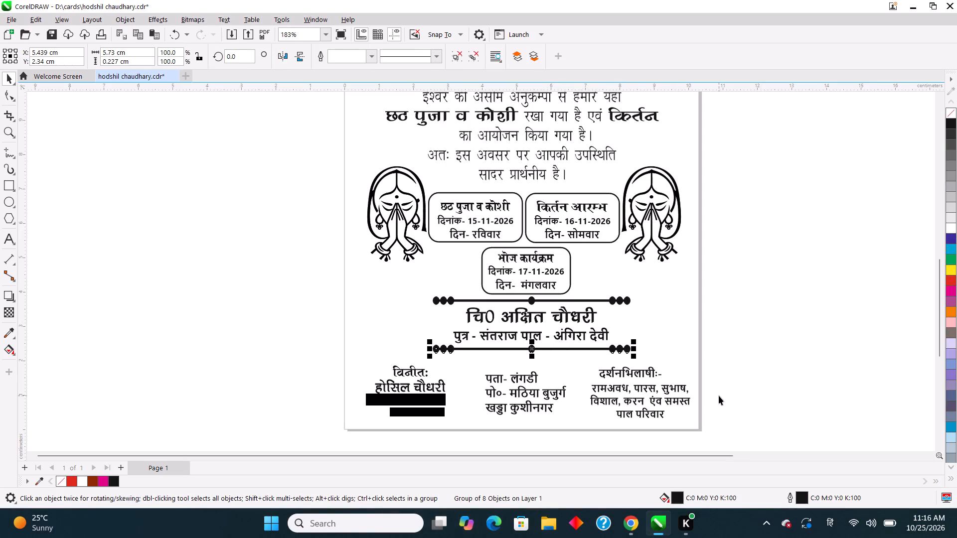
key(Down)
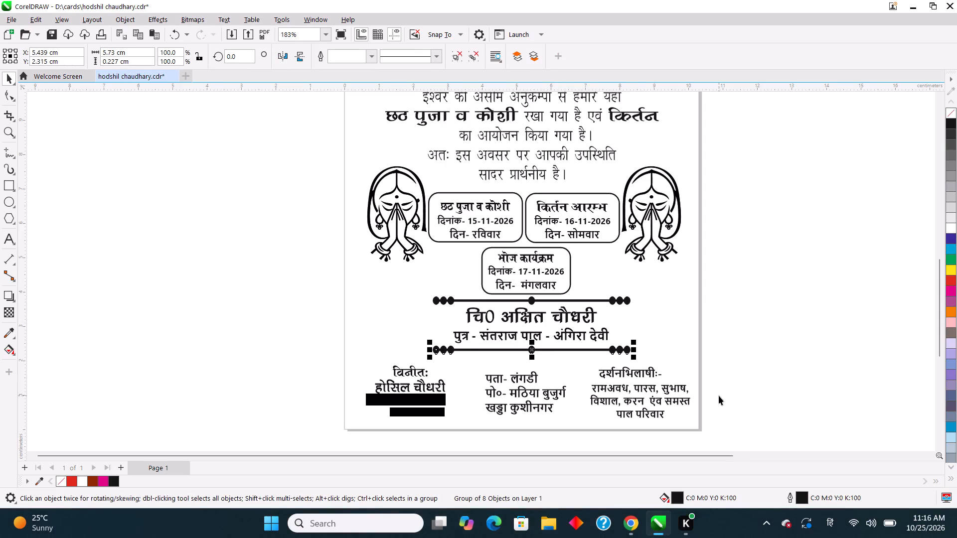
key(Down)
click(760, 360)
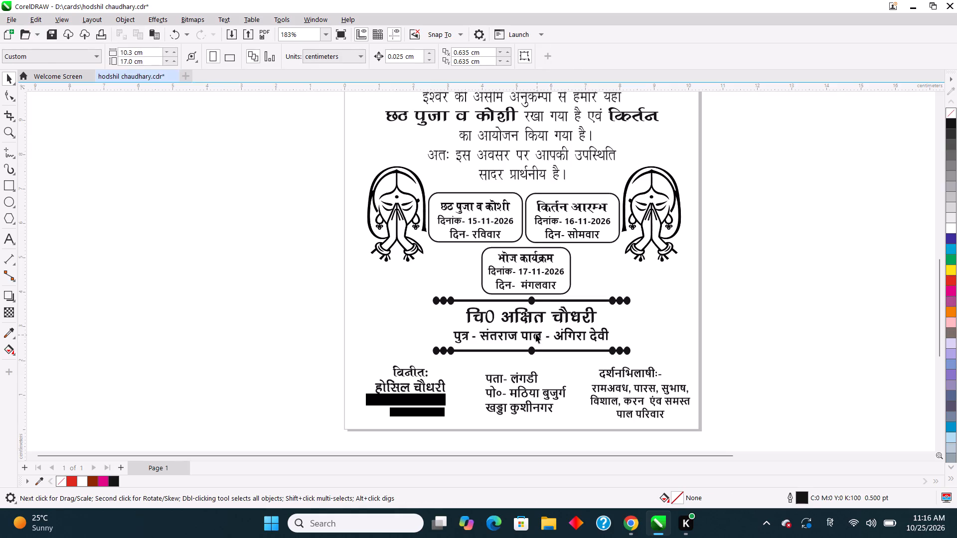
click(536, 334)
key(Down)
key(Down)
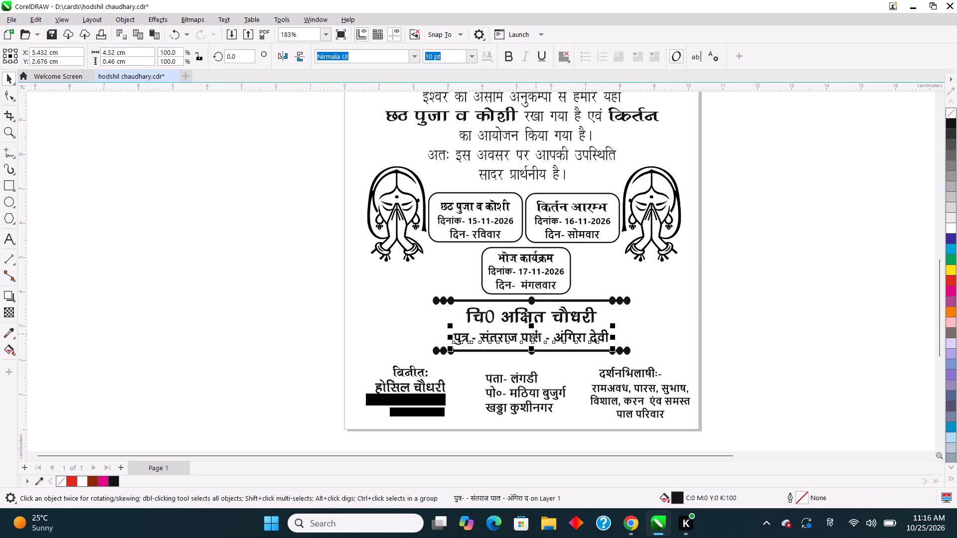
click(765, 313)
Nudge the child's name line and the ornamental divider above it down by 0.05 cm each.
click(551, 314)
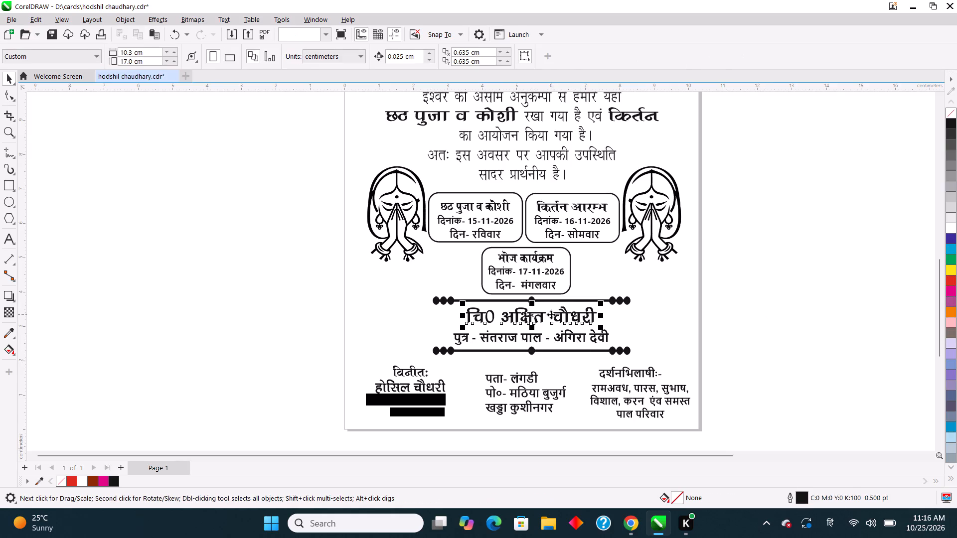
key(Down)
key(Down)
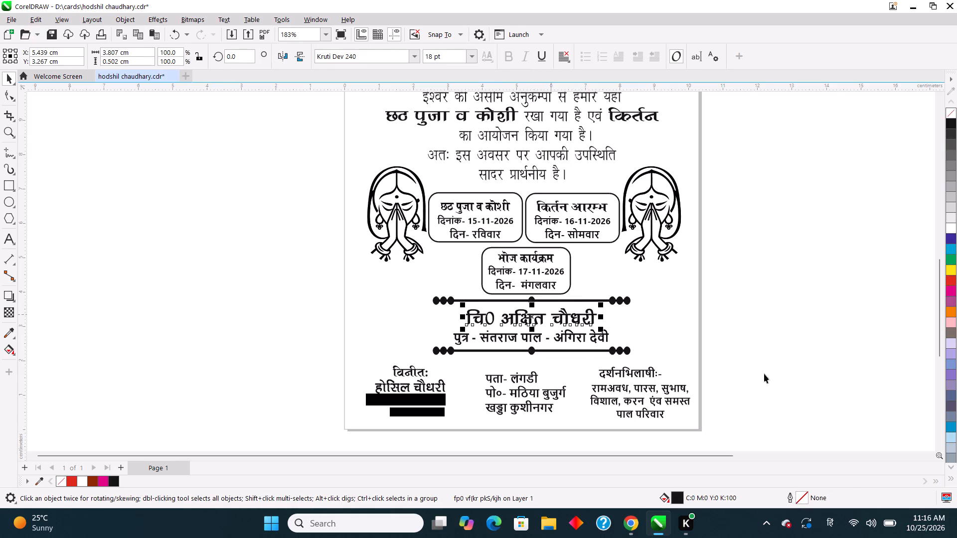
click(760, 338)
click(490, 301)
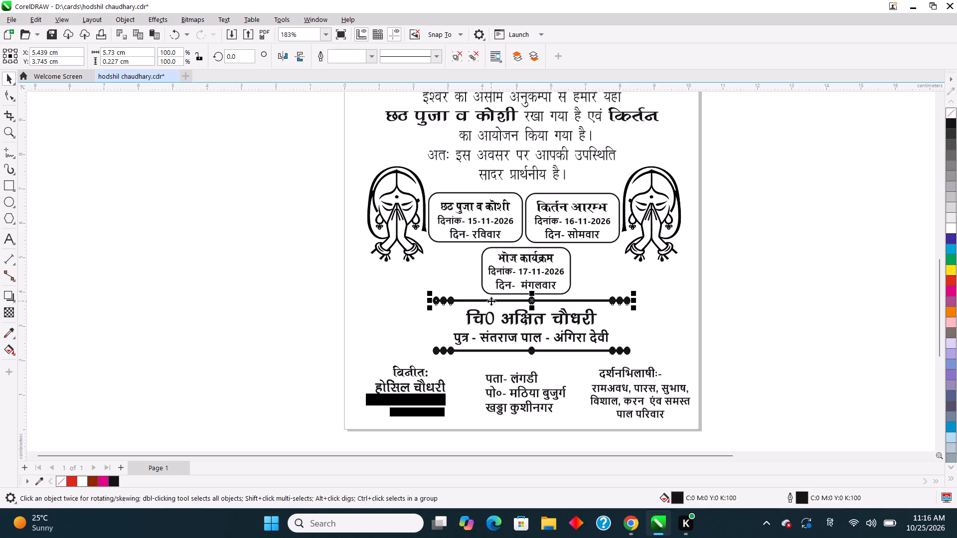
key(Down)
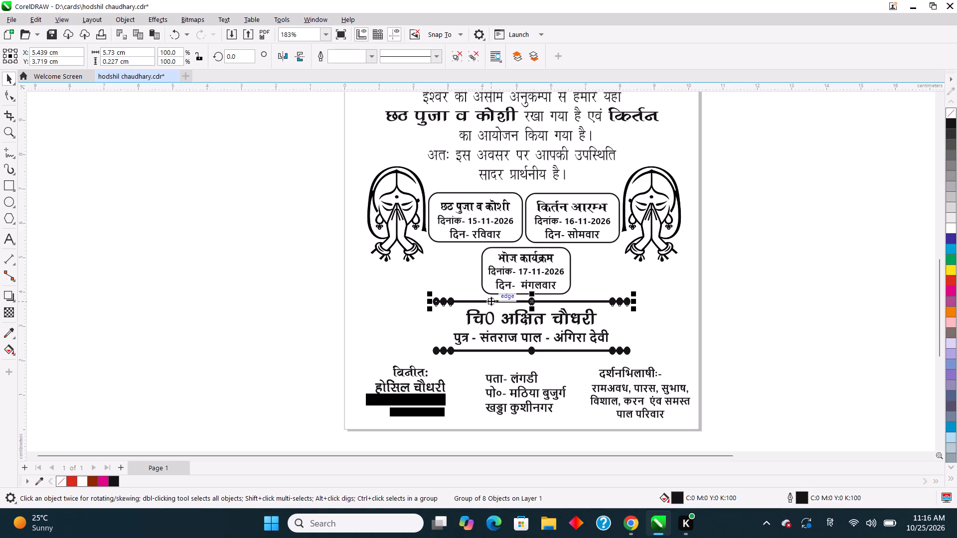
key(Down)
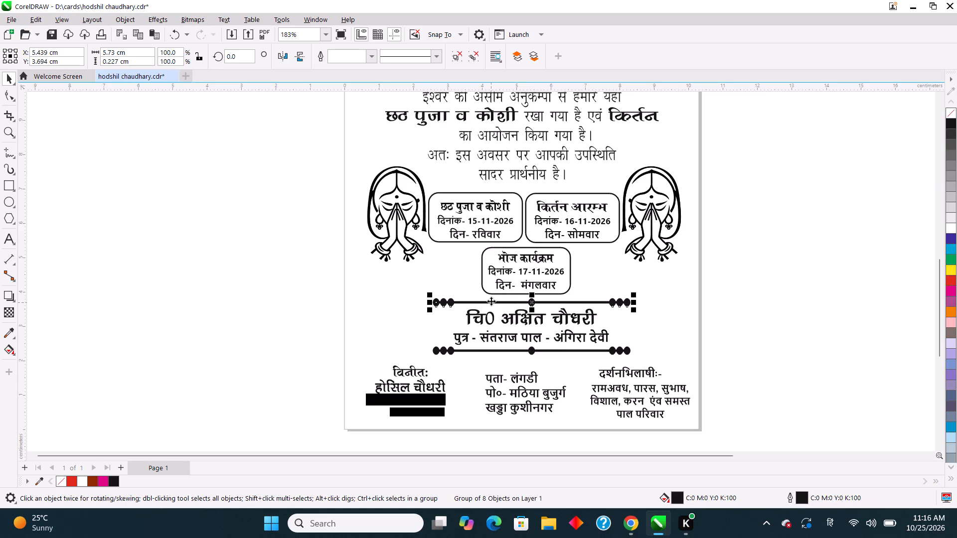
click(839, 326)
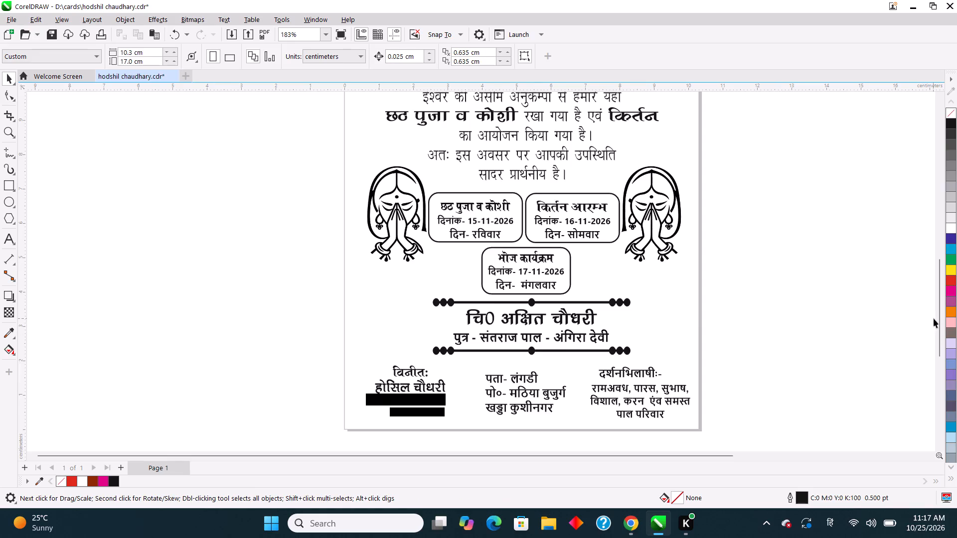
Set the font size of the five-line invitation paragraph below the मान्यवर greeting to 17 pt.
drag(937, 317, 939, 293)
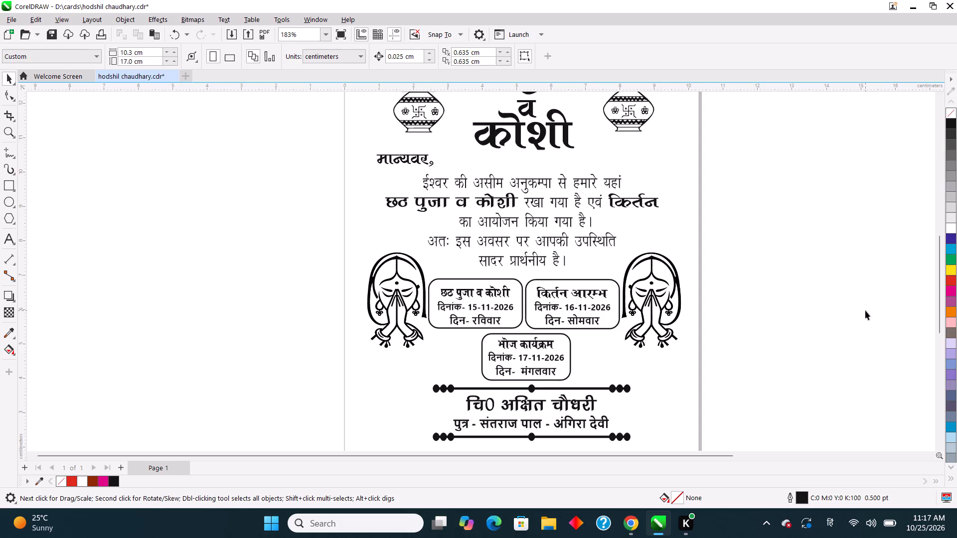
scroll(865, 310, down, 3)
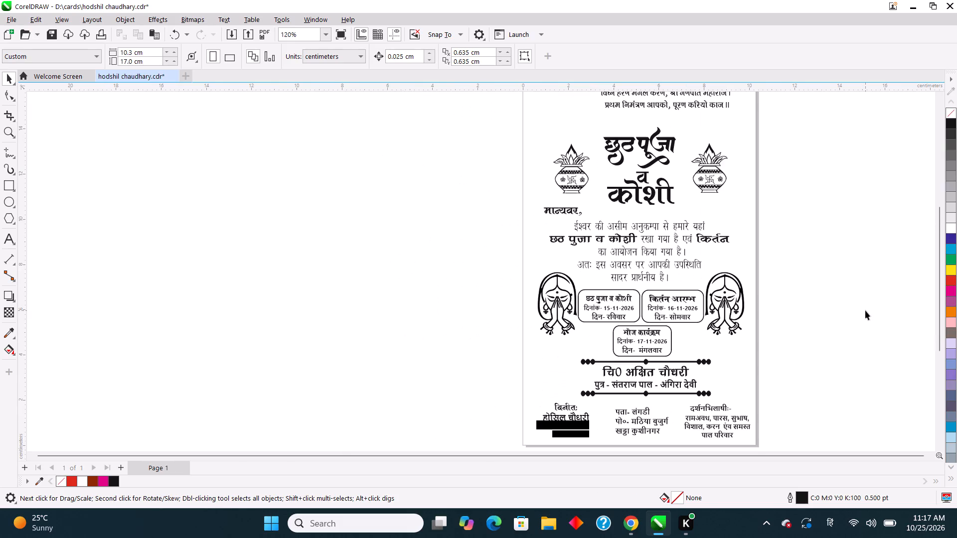
scroll(865, 310, up, 2)
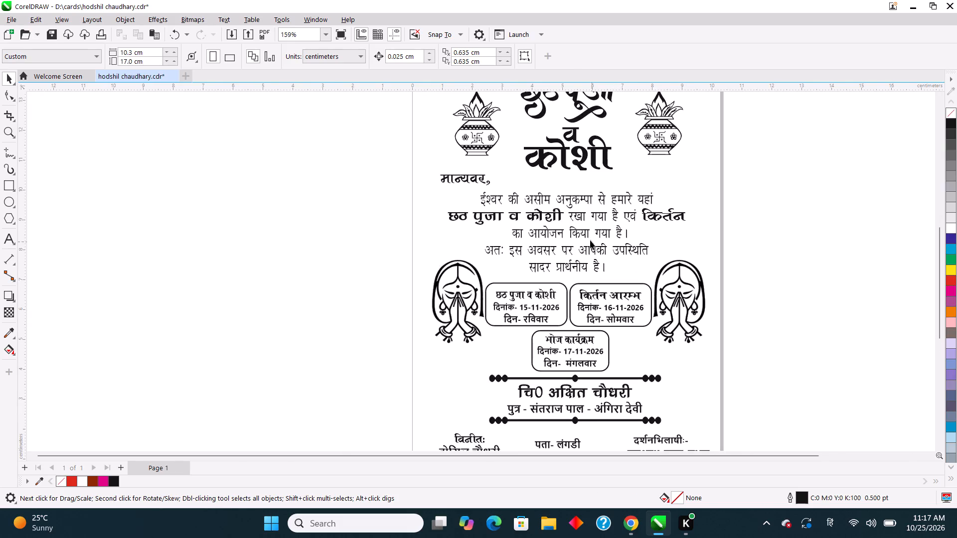
click(587, 235)
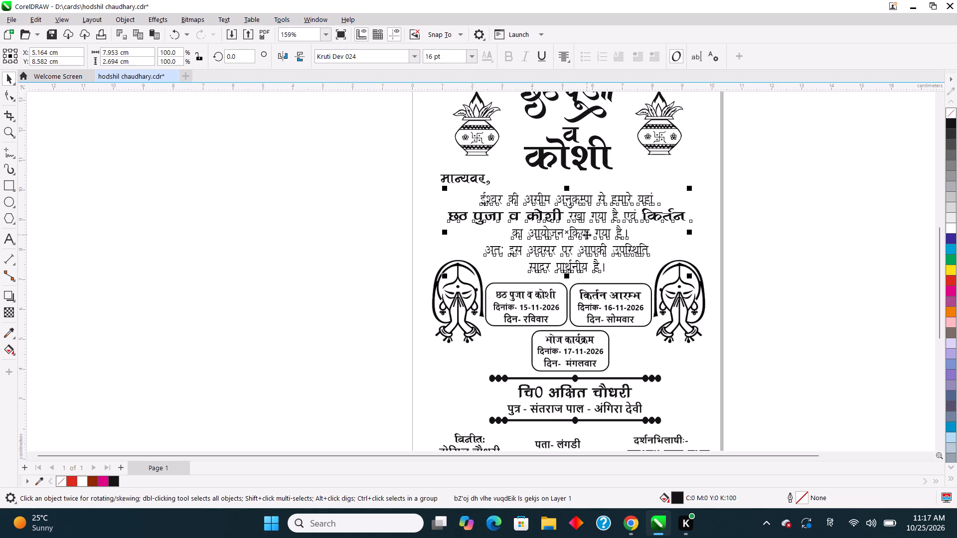
click(795, 233)
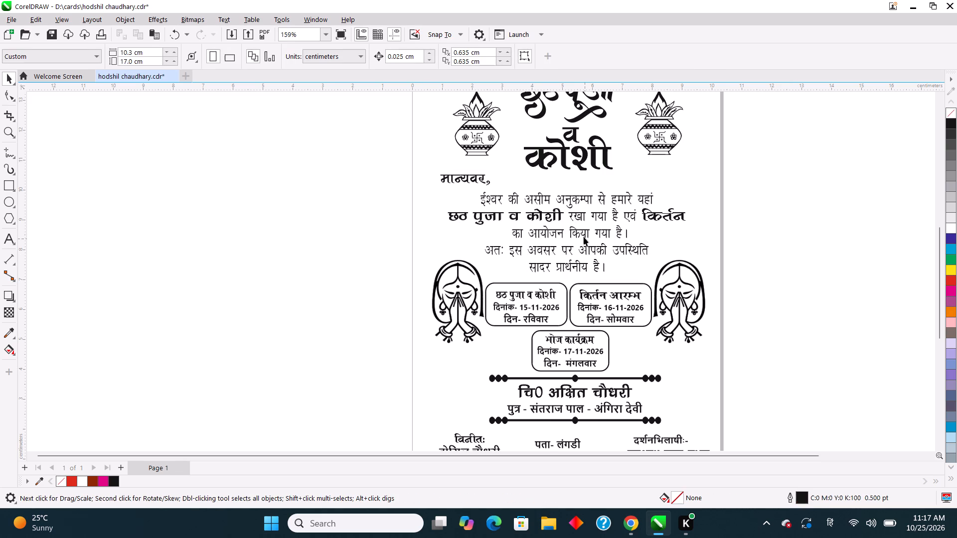
click(584, 237)
click(764, 235)
click(586, 233)
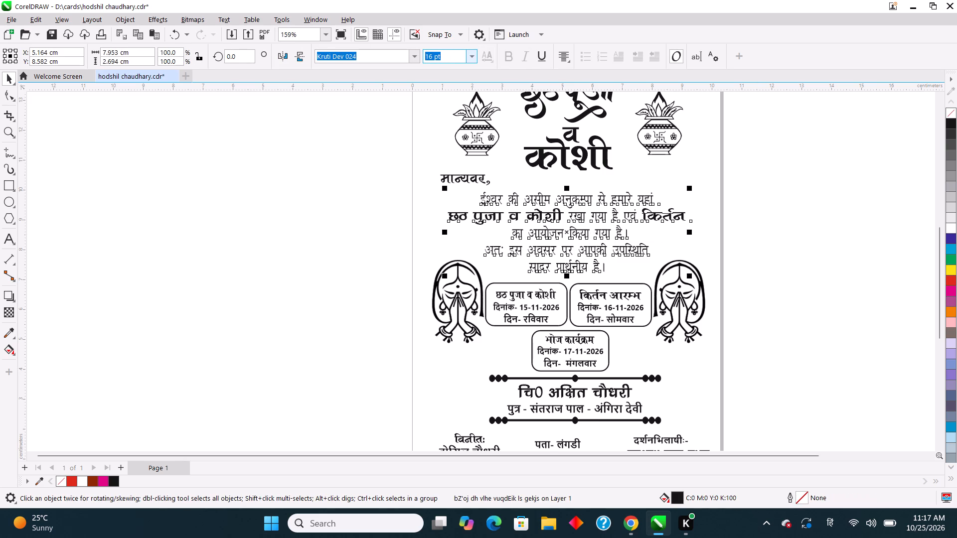
click(450, 57)
drag(450, 57, 405, 58)
text(17)
key(Return)
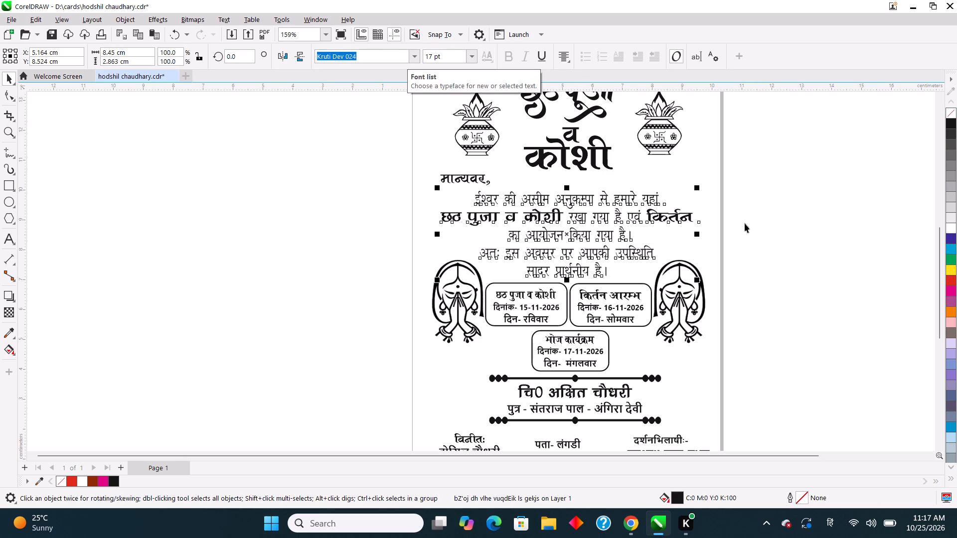
click(792, 232)
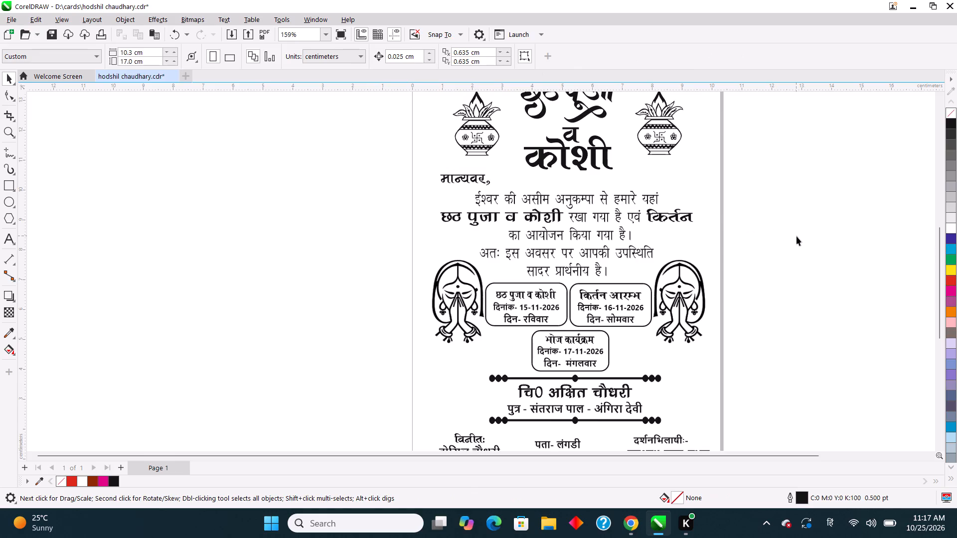
Nudge the five-line invitation paragraph up by 0.025 cm, away from the event date boxes.
click(568, 239)
click(568, 234)
click(586, 234)
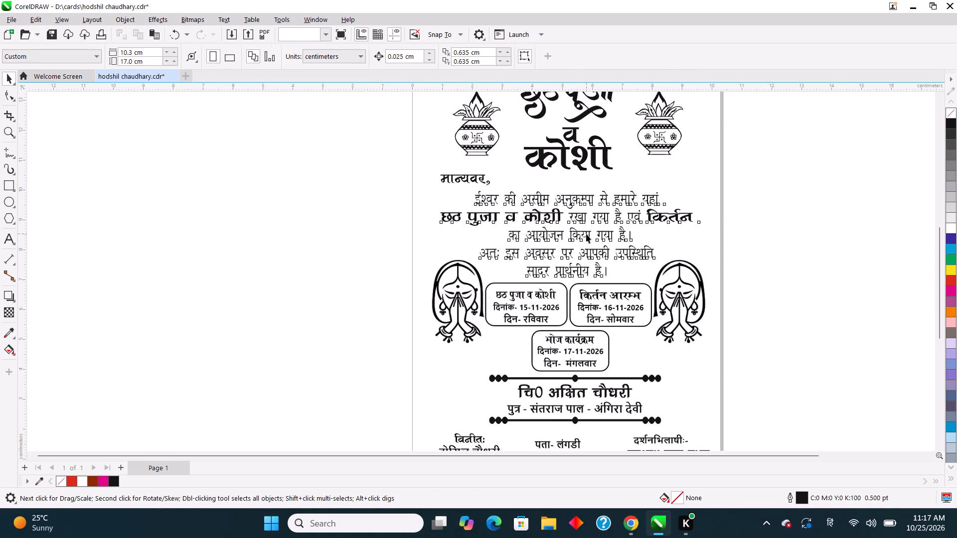
key(Up)
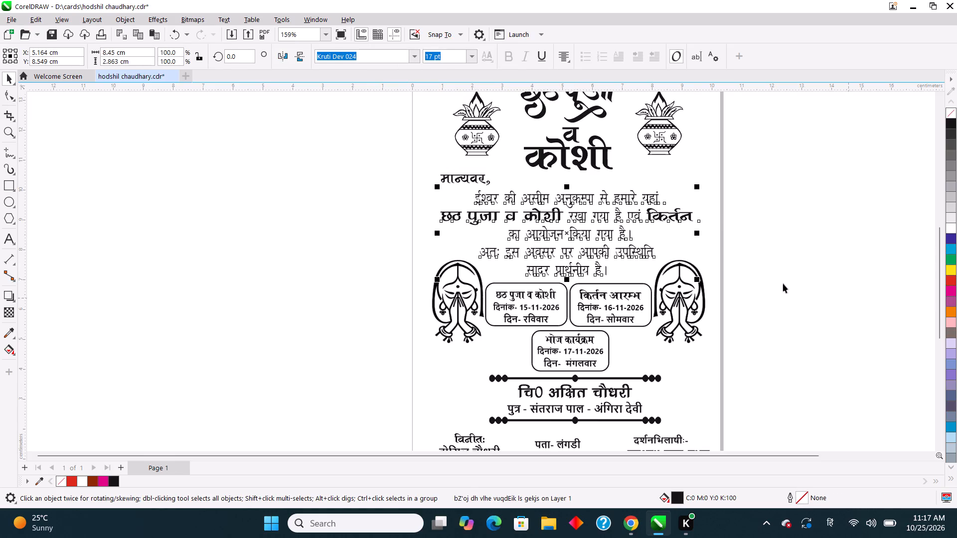
click(783, 283)
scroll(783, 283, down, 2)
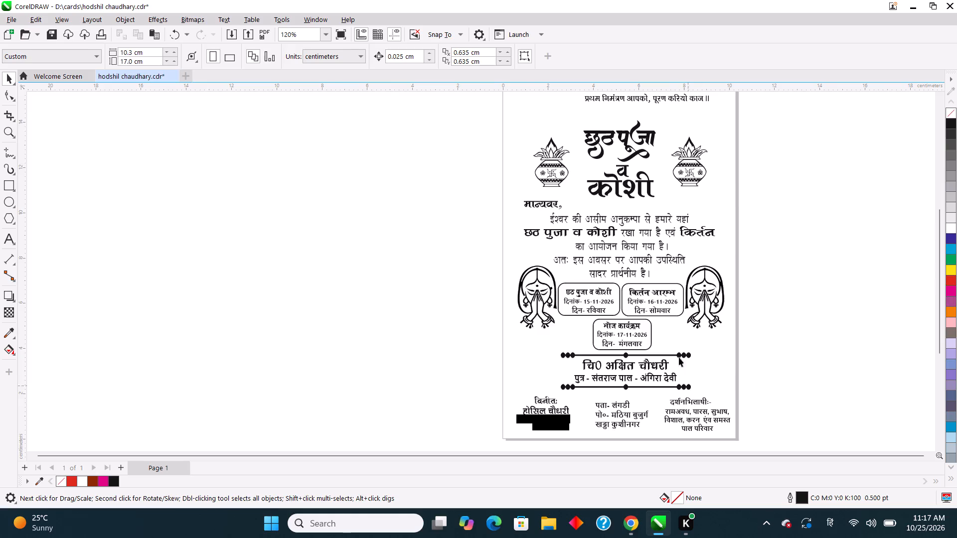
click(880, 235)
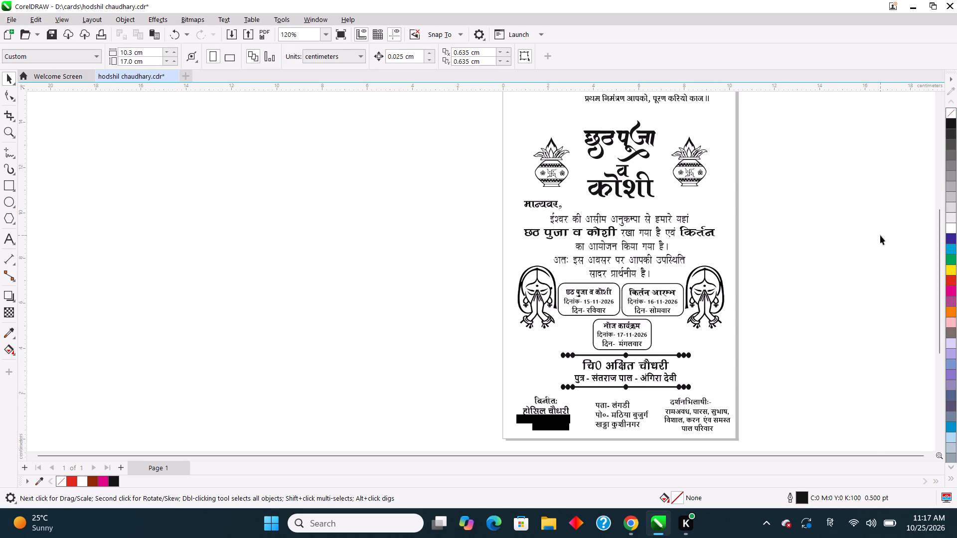
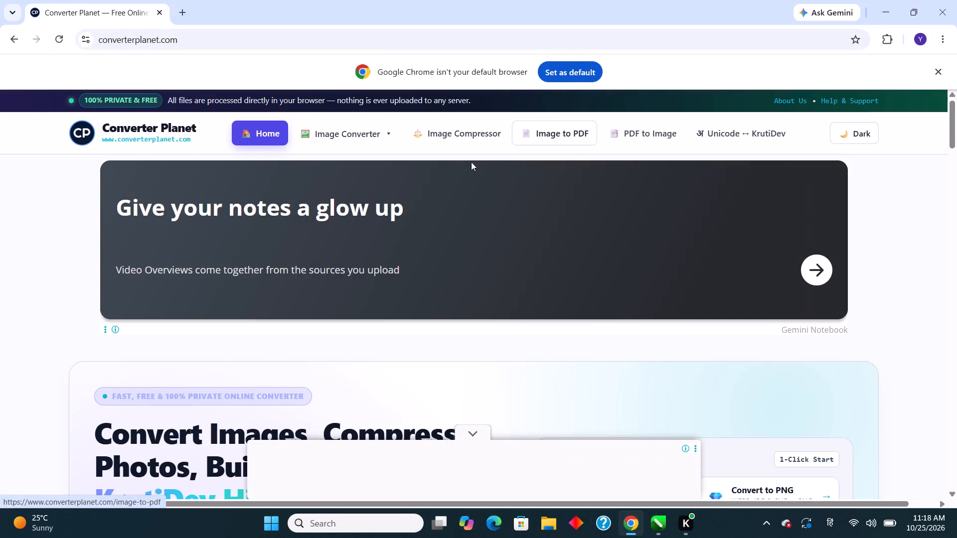
Open the Unicode ↔ KrutiDev text converter on the Converter Planet site, dismissing the advertisement.
click(699, 130)
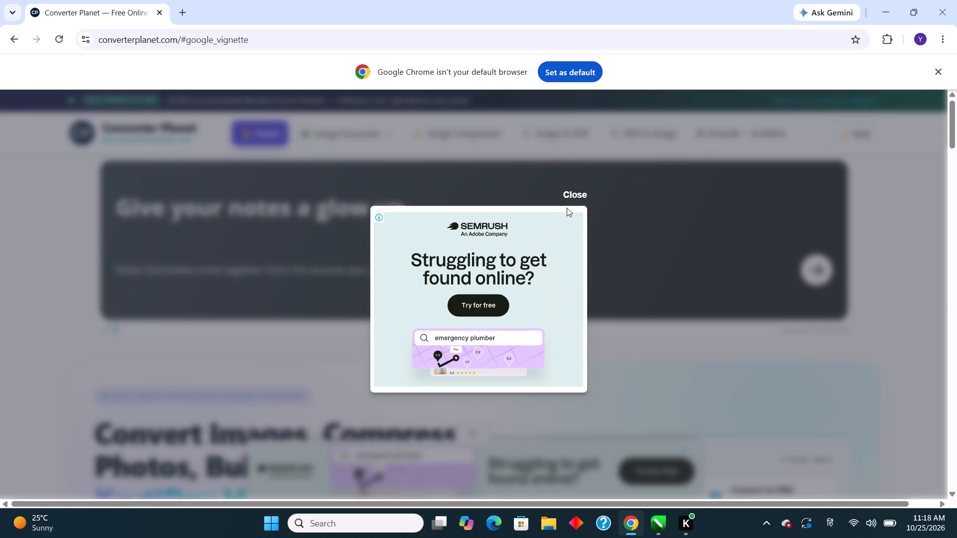
click(573, 196)
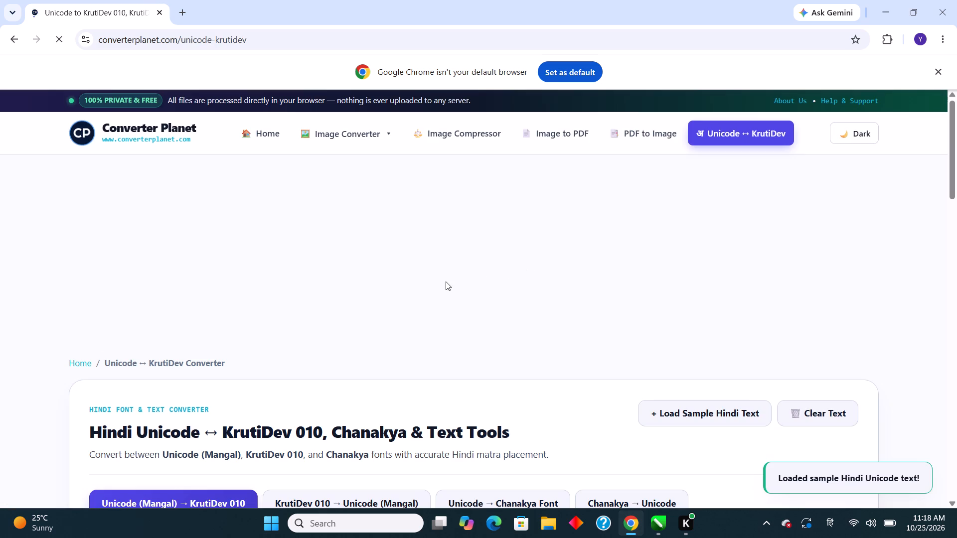
Replace the sample Hindi source text with the new inviter's name in Unicode and copy its KrutiDev 010 output.
scroll(446, 281, down, 4)
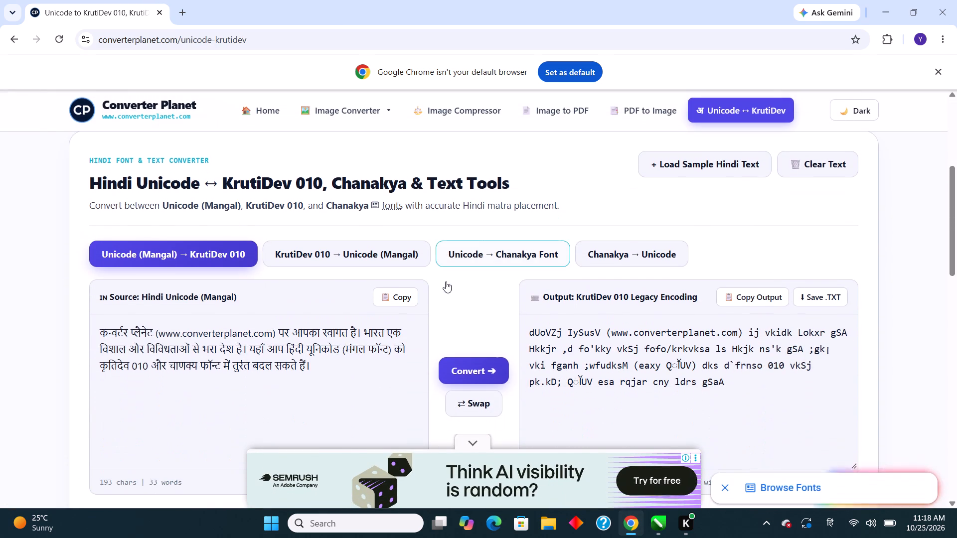
scroll(446, 281, down, 1)
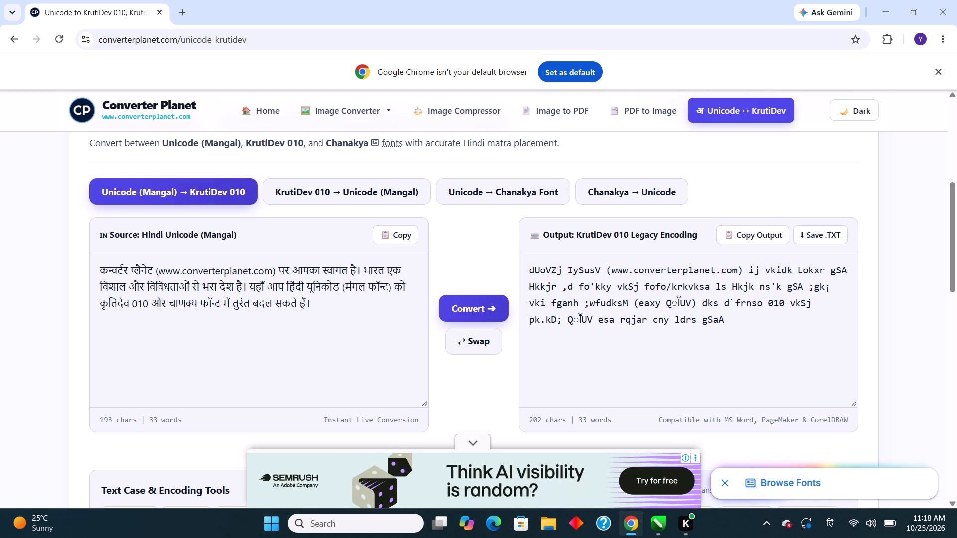
drag(312, 308, 68, 275)
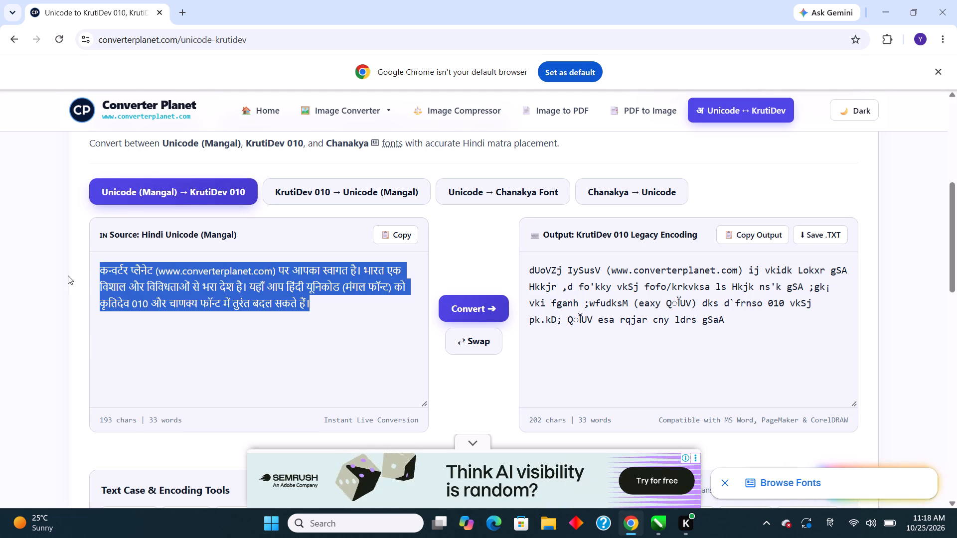
drag(68, 275, 75, 254)
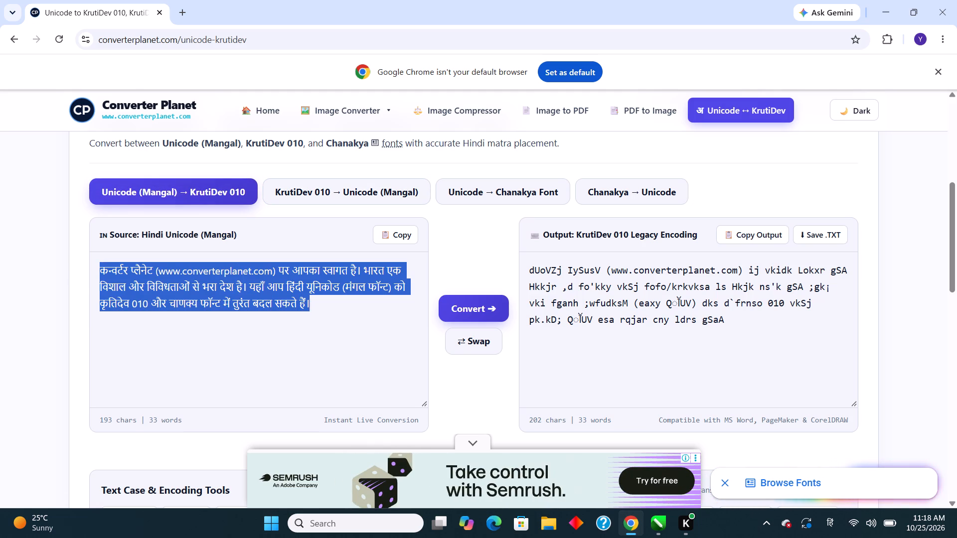
key(BackSpace)
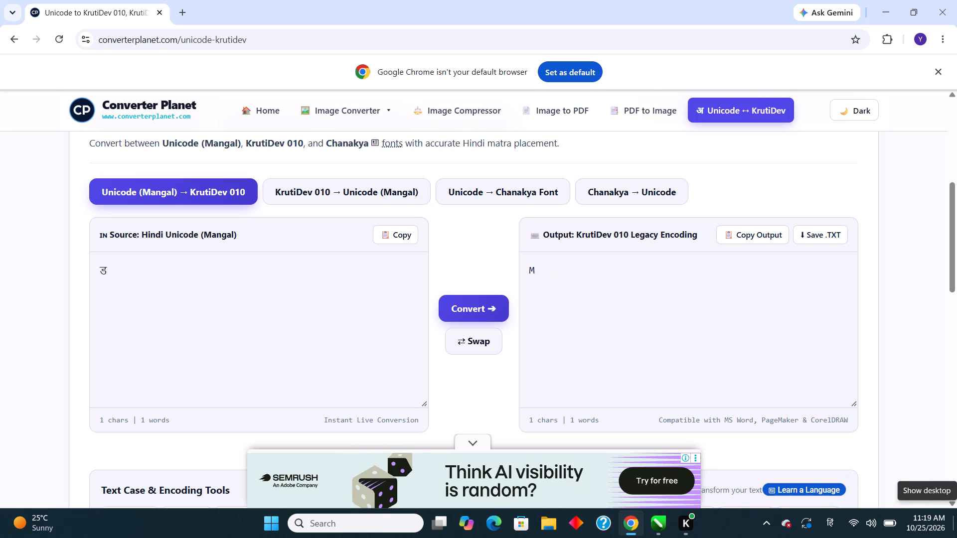
key(BackSpace)
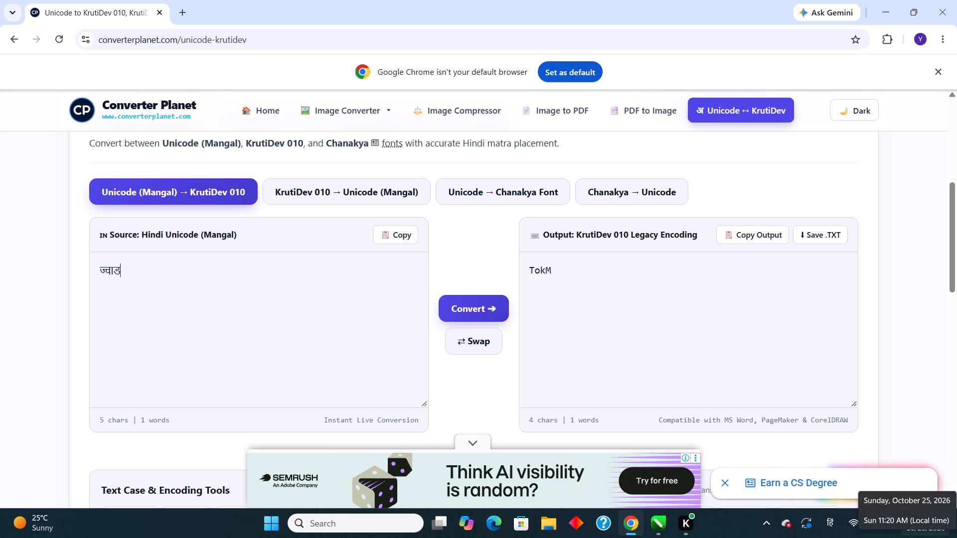
key(BackSpace)
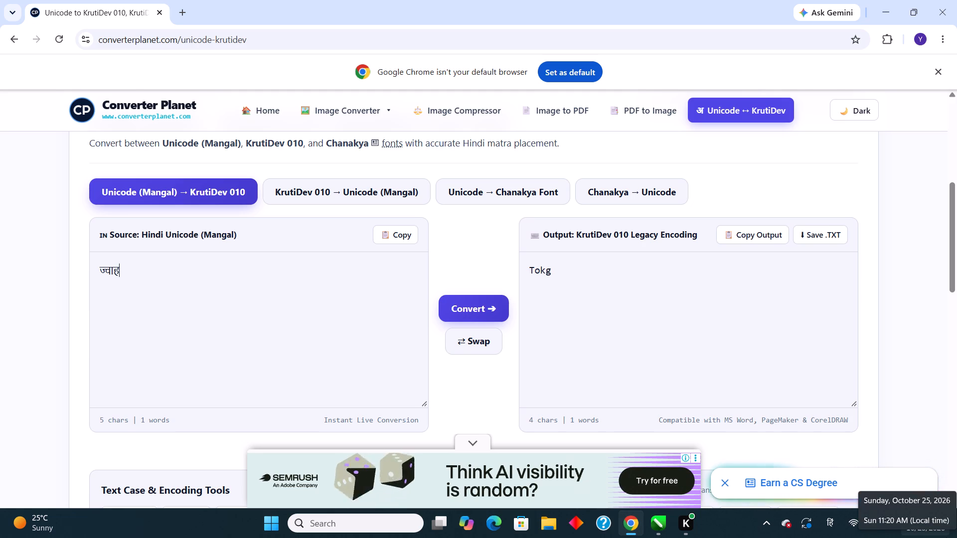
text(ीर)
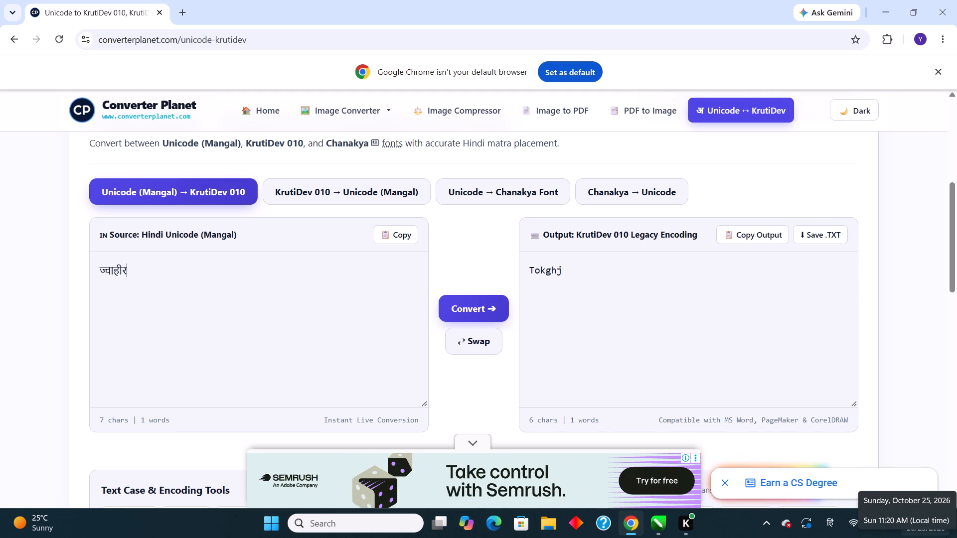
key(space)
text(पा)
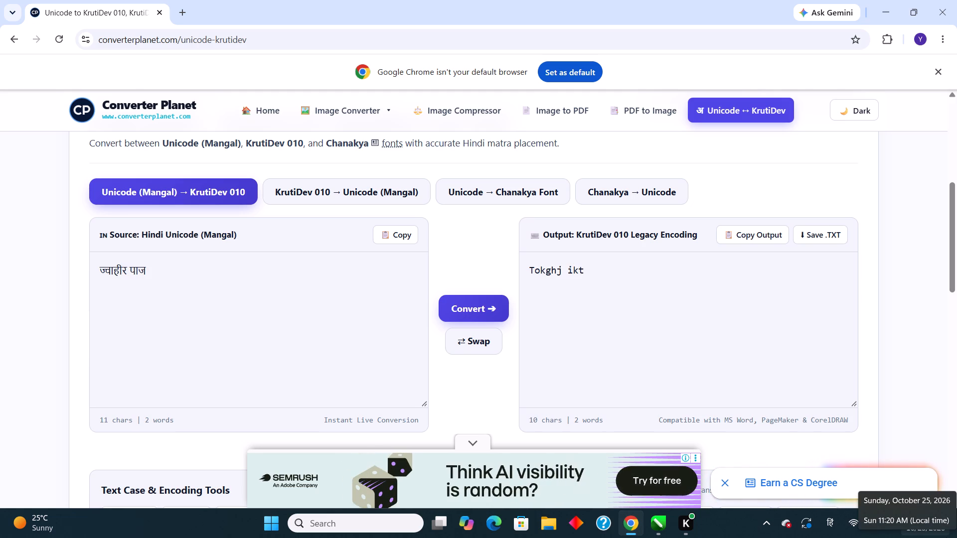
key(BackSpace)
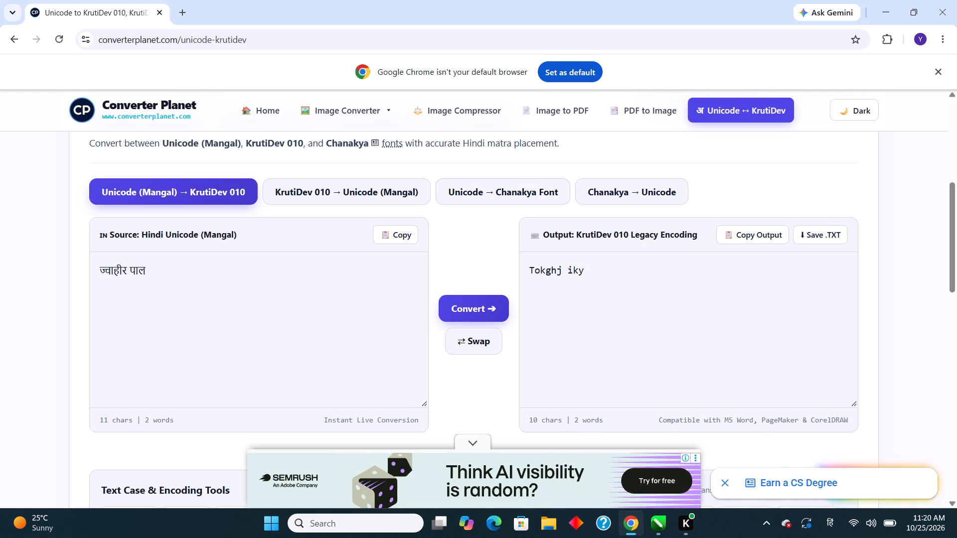
click(759, 233)
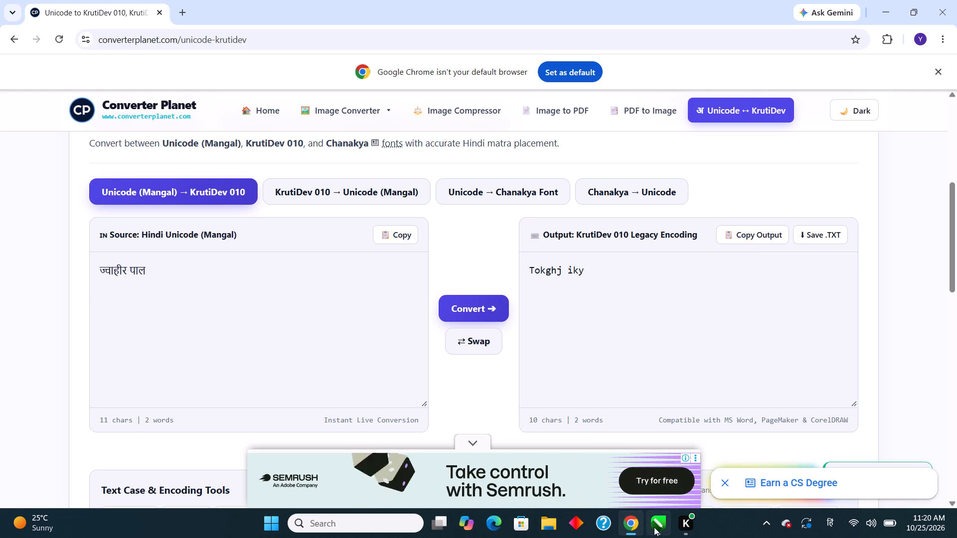
Switch to CorelDRAW and replace the inviter's name below the बिनीतः heading with the copied KrutiDev text.
click(656, 528)
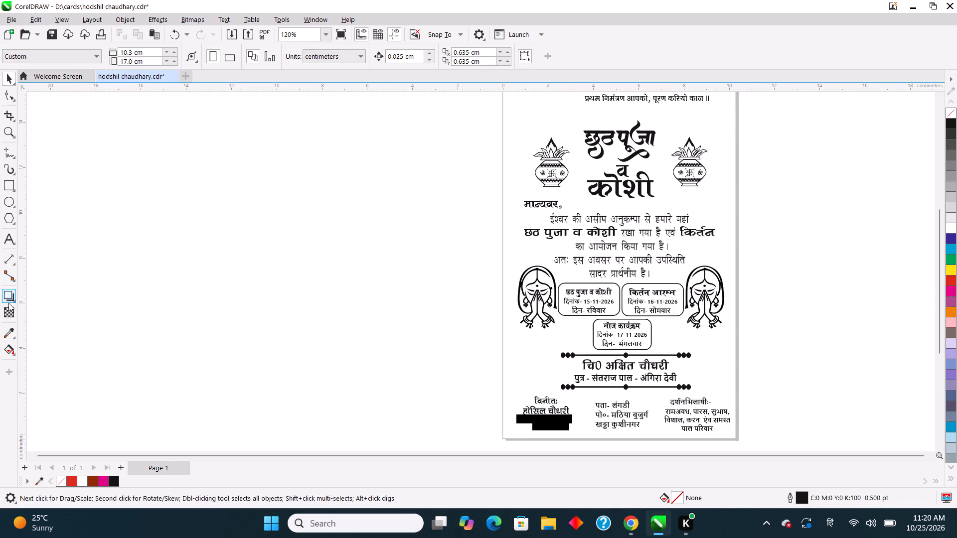
click(6, 243)
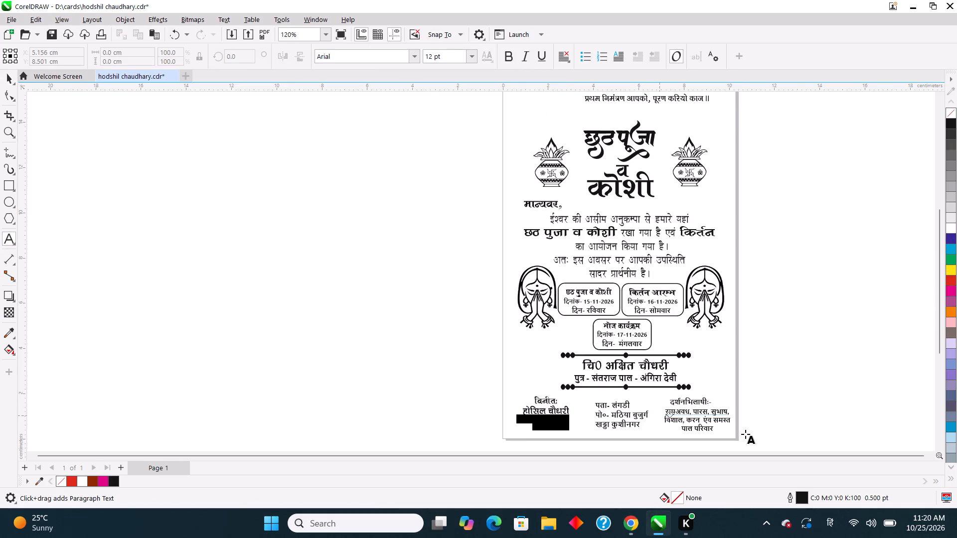
key(ctrl+plus)
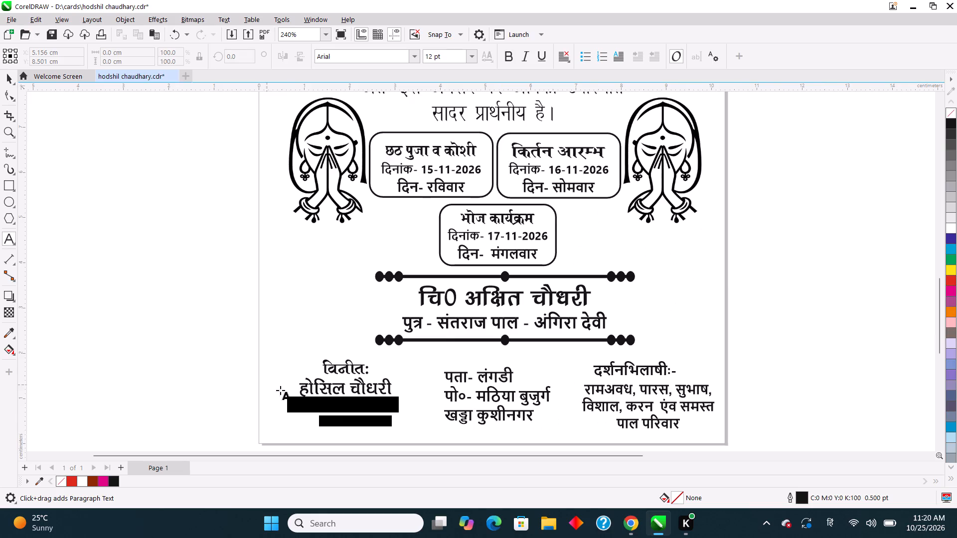
drag(300, 388, 362, 392)
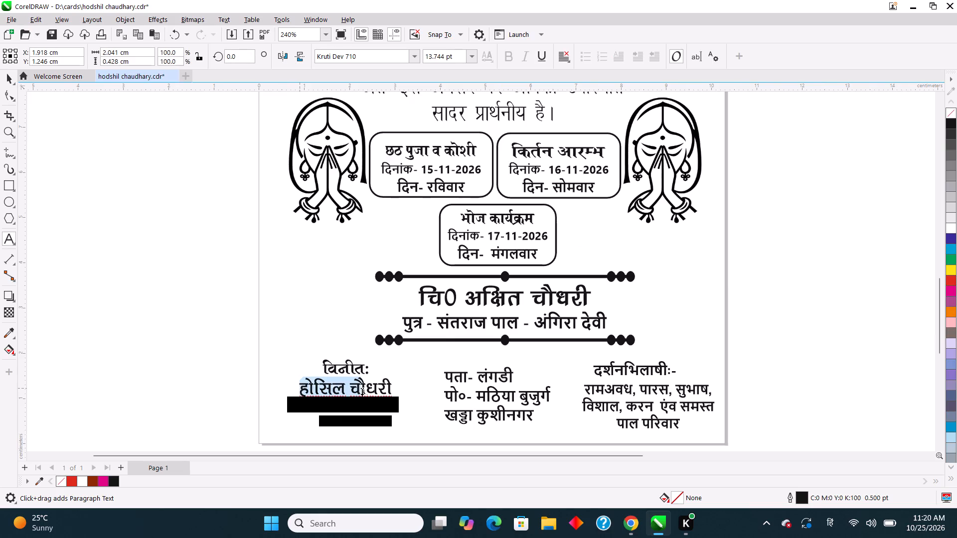
drag(362, 392, 394, 393)
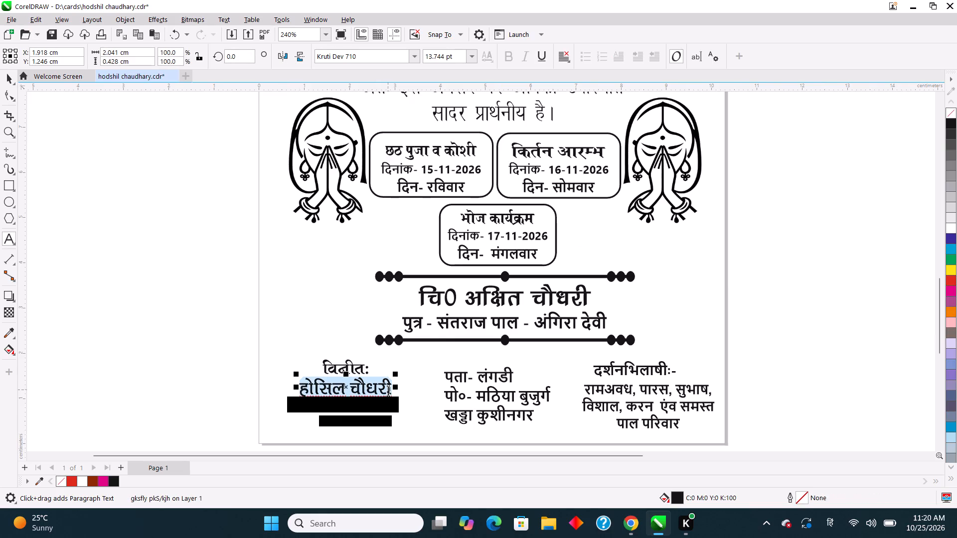
key(ctrl+v)
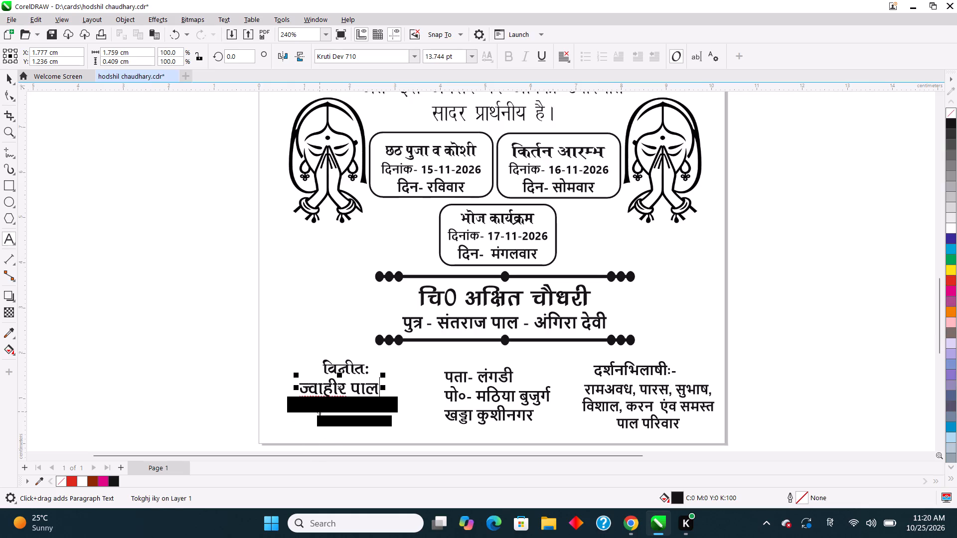
Replace the first mobile number under the inviter's name with the new contact number.
drag(321, 406, 393, 415)
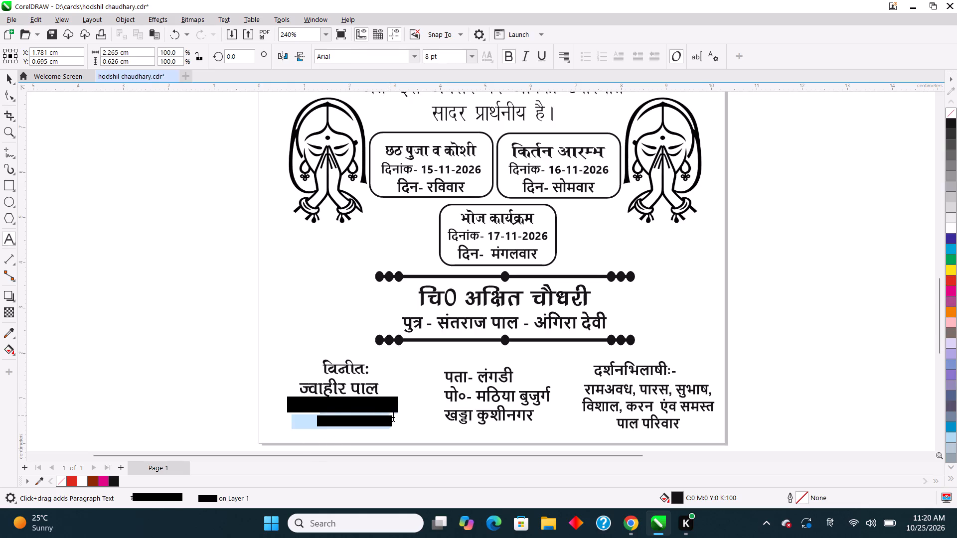
drag(393, 415, 389, 411)
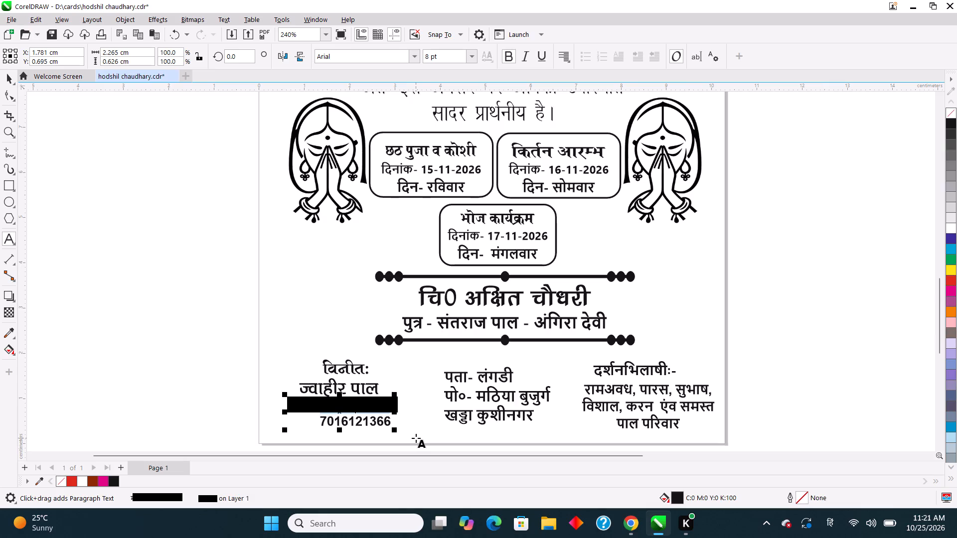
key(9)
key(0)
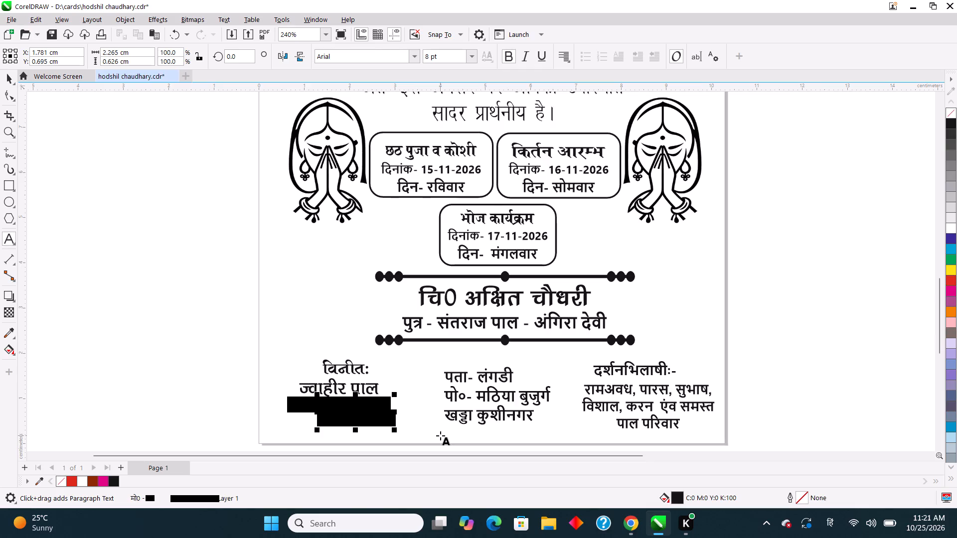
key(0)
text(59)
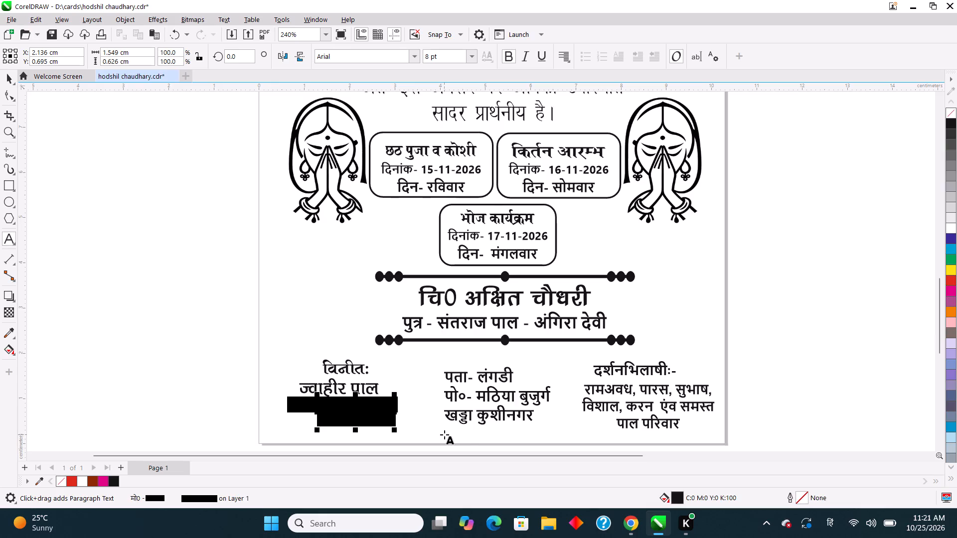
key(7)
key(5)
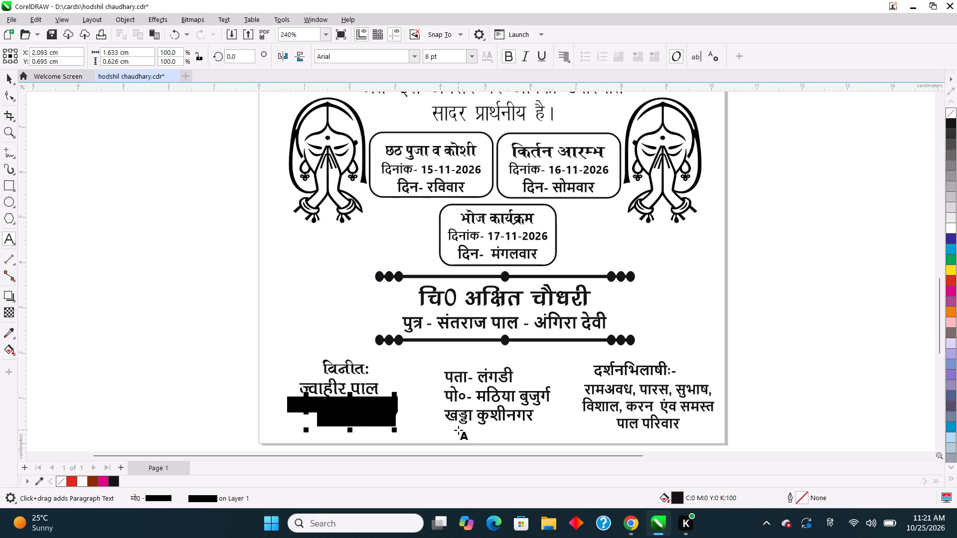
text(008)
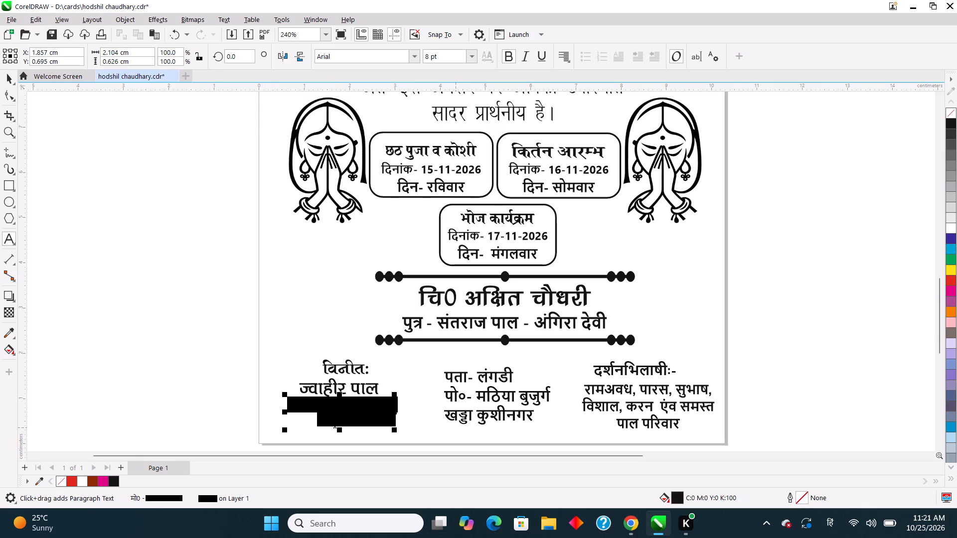
Replace the second mobile number under the inviter's name with the new contact number.
drag(322, 417, 389, 427)
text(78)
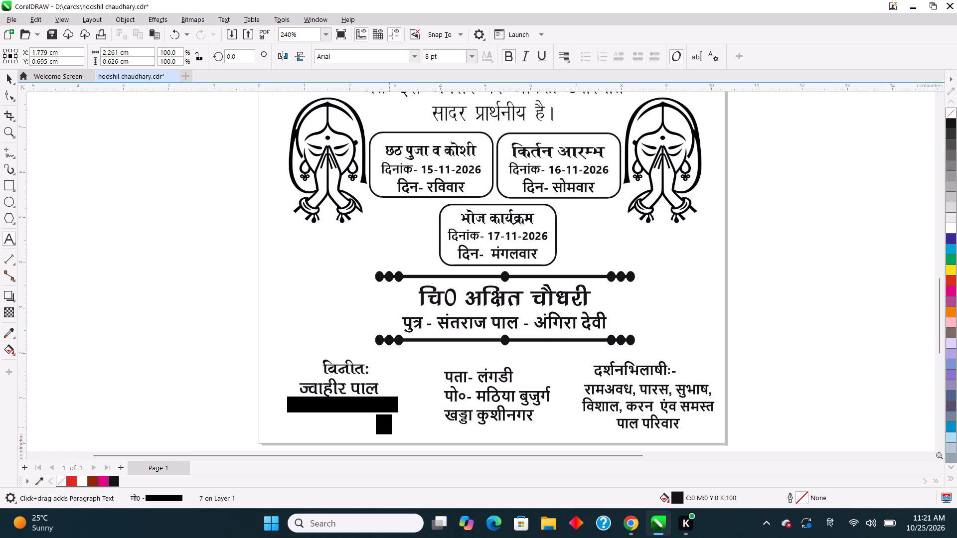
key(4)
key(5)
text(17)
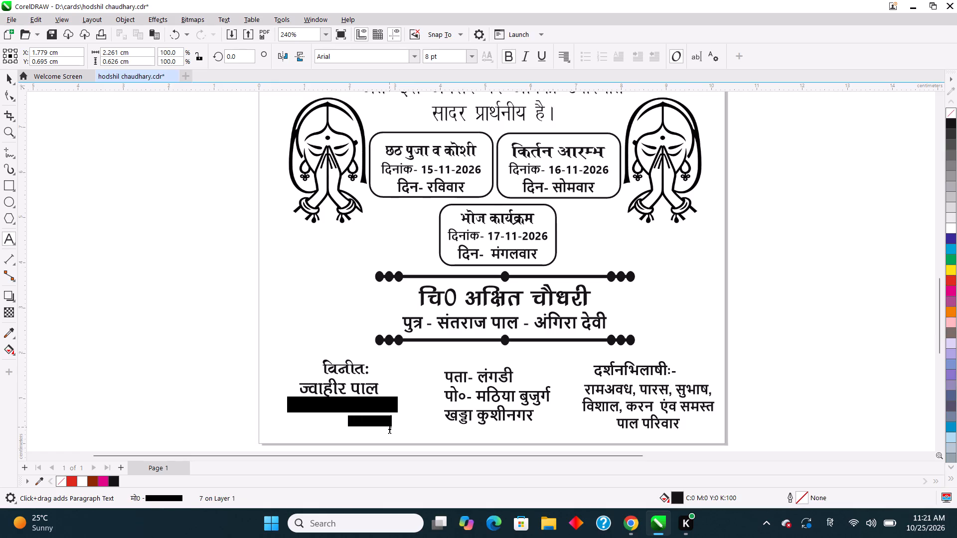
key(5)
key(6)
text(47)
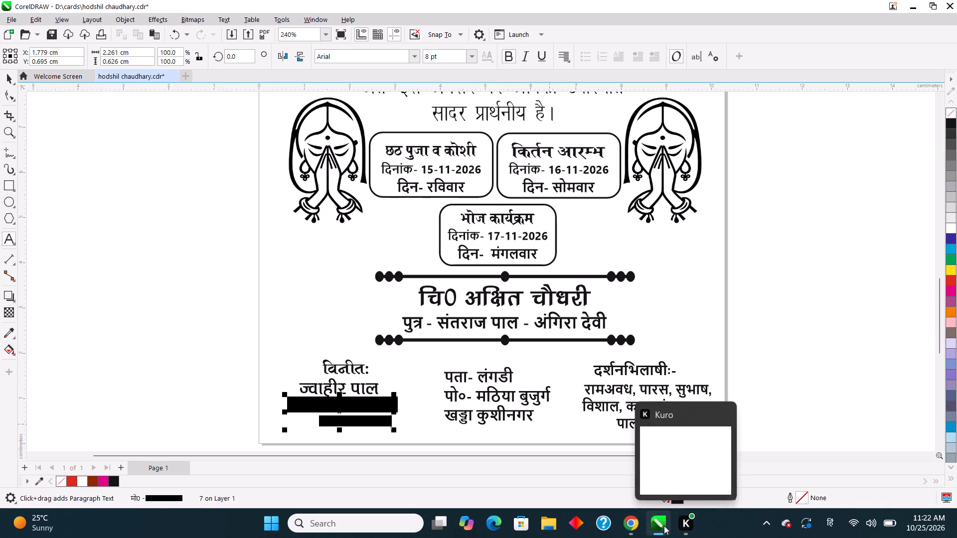
Switch to Chrome, replace the Hindi source text with the new name for the चि0 line, and copy its KrutiDev 010 output.
click(631, 521)
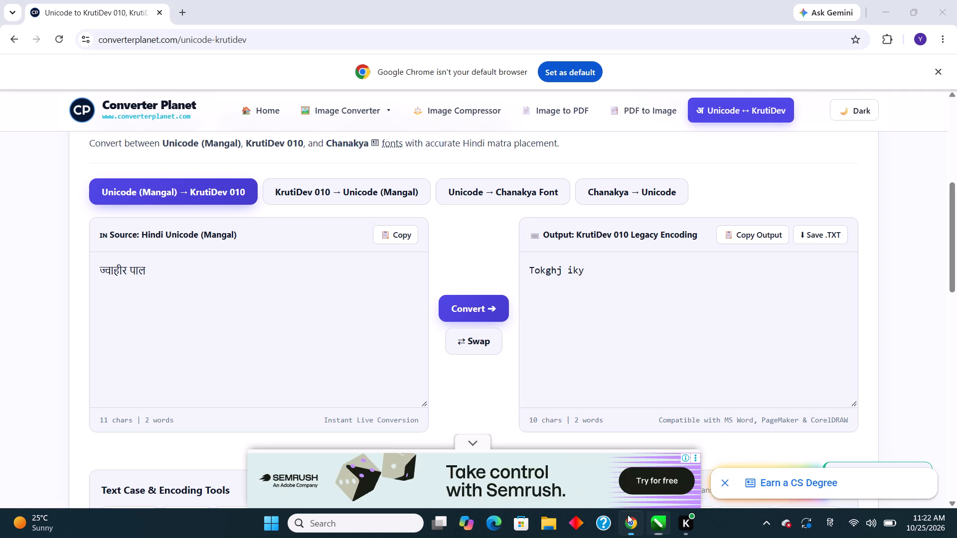
drag(166, 273, 75, 273)
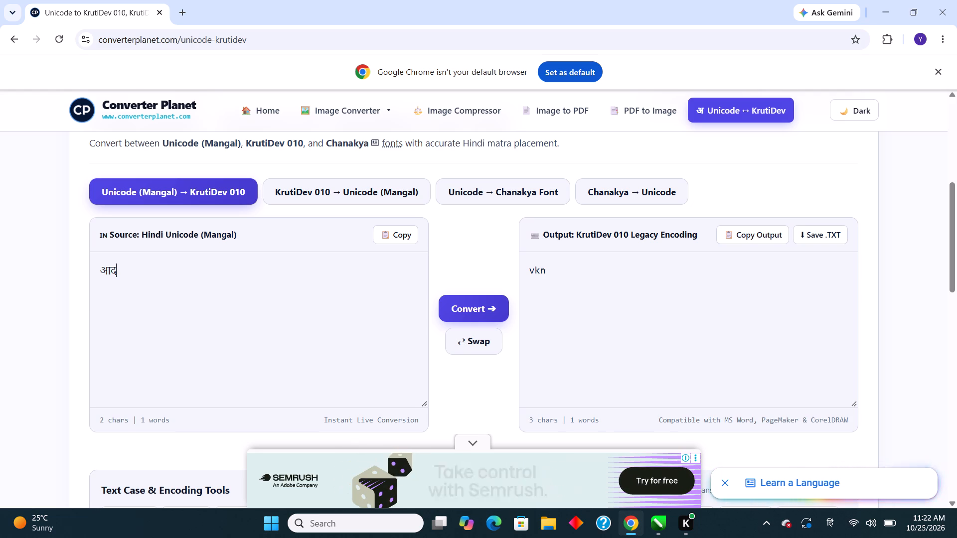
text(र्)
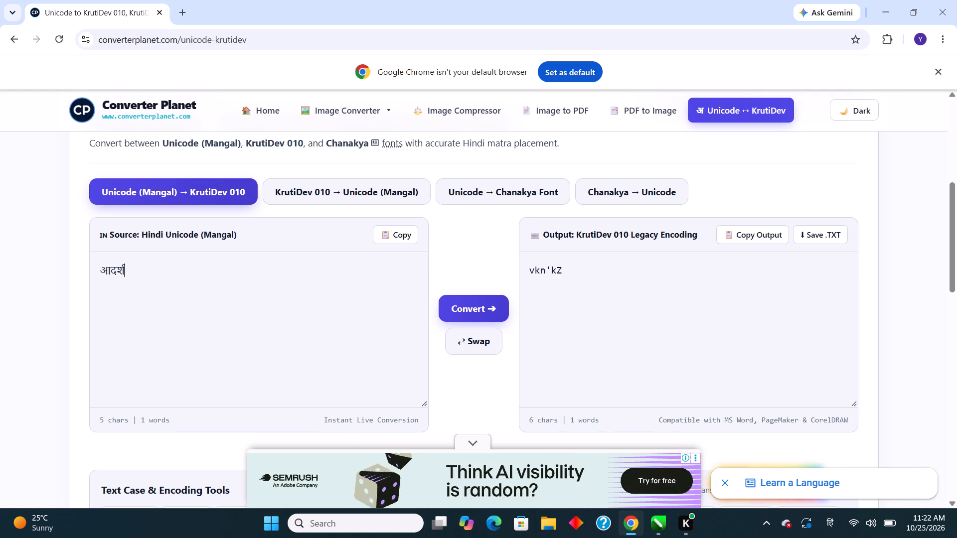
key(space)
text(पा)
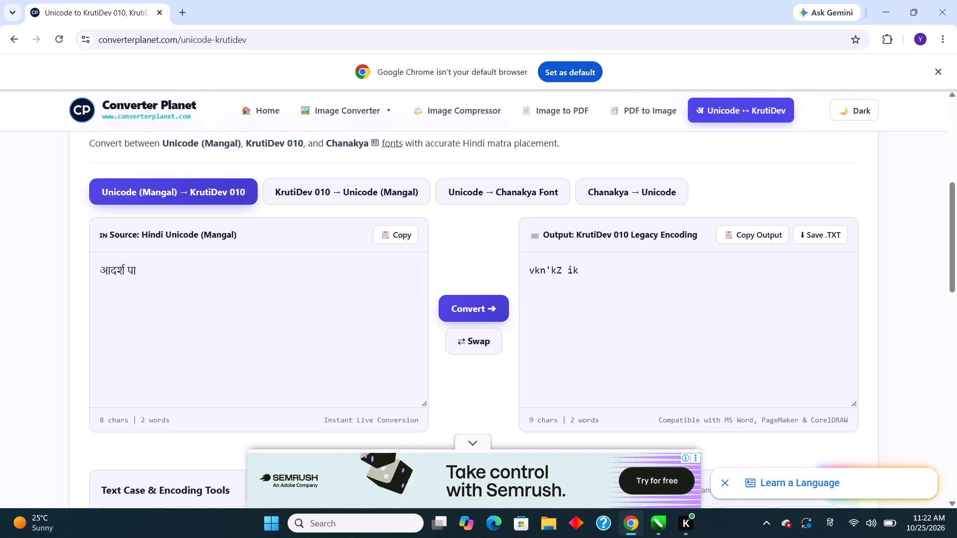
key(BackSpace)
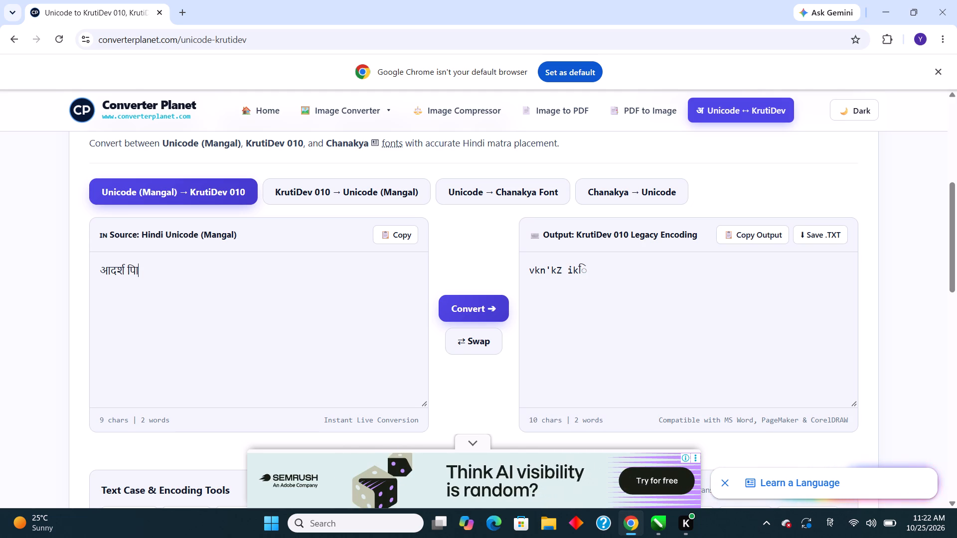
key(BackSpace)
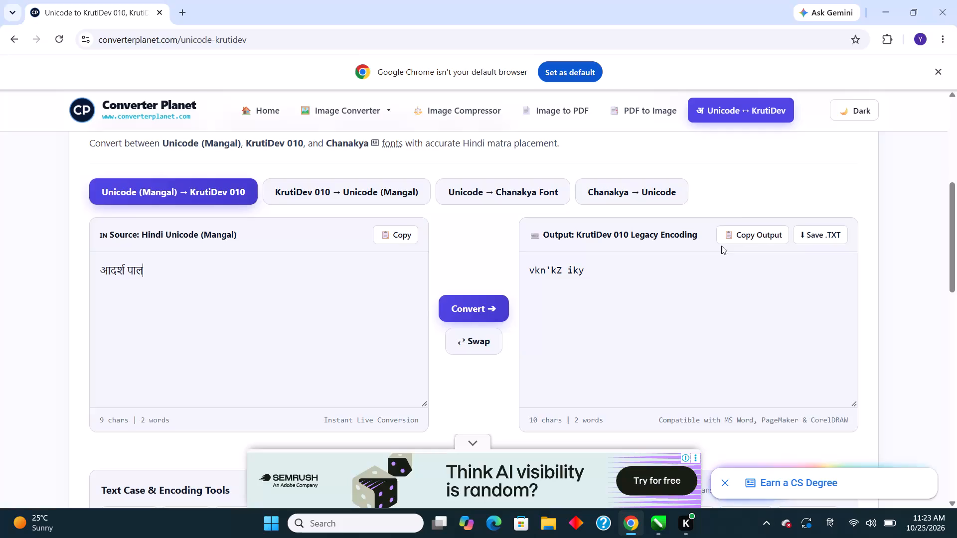
click(748, 232)
scroll(596, 344, down, 3)
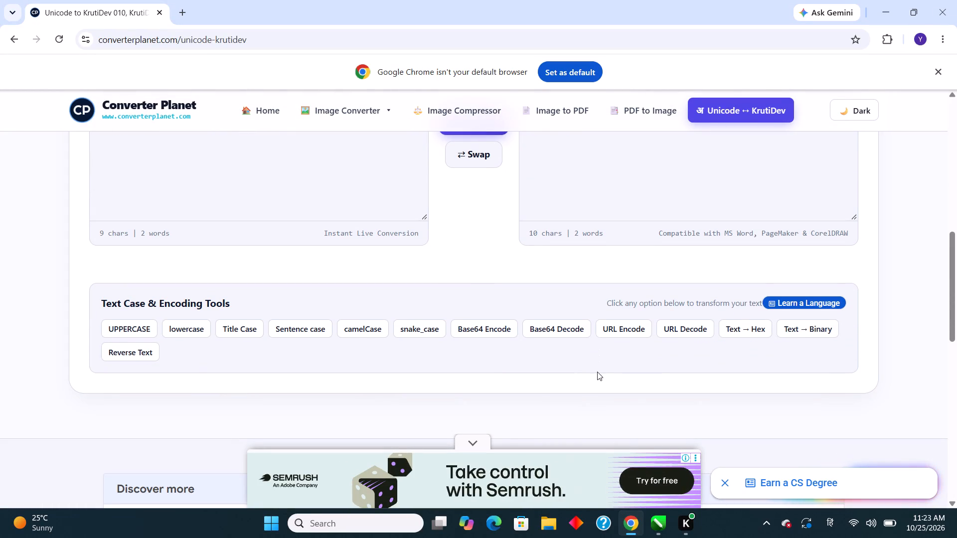
scroll(643, 339, up, 2)
click(767, 167)
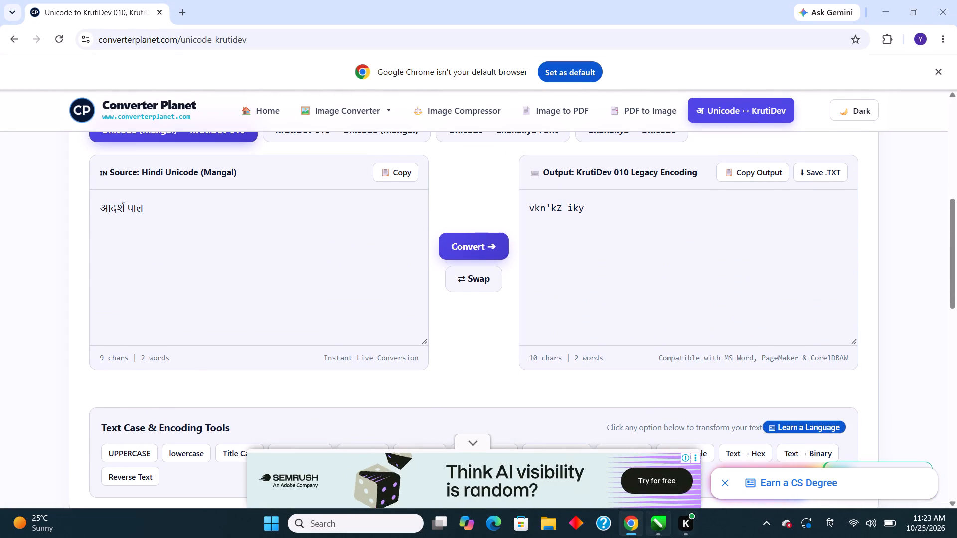
Switch to CorelDRAW and replace the name after चि0 in the central name block with the copied KrutiDev text.
click(662, 527)
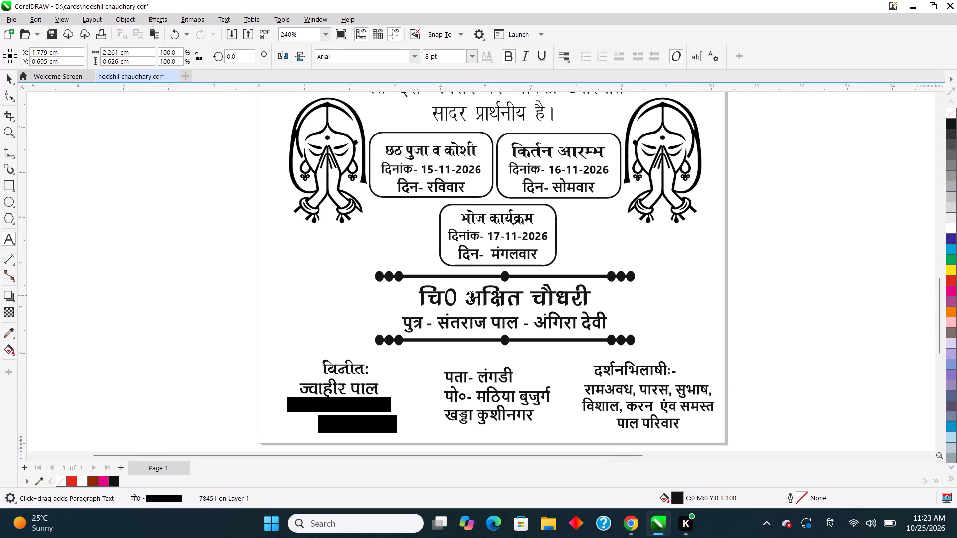
drag(471, 295, 586, 299)
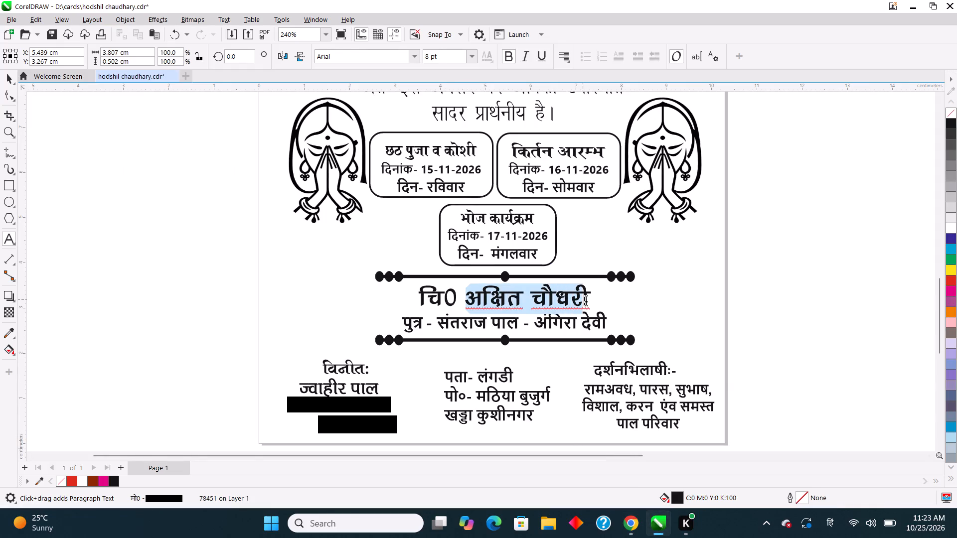
drag(586, 299, 587, 299)
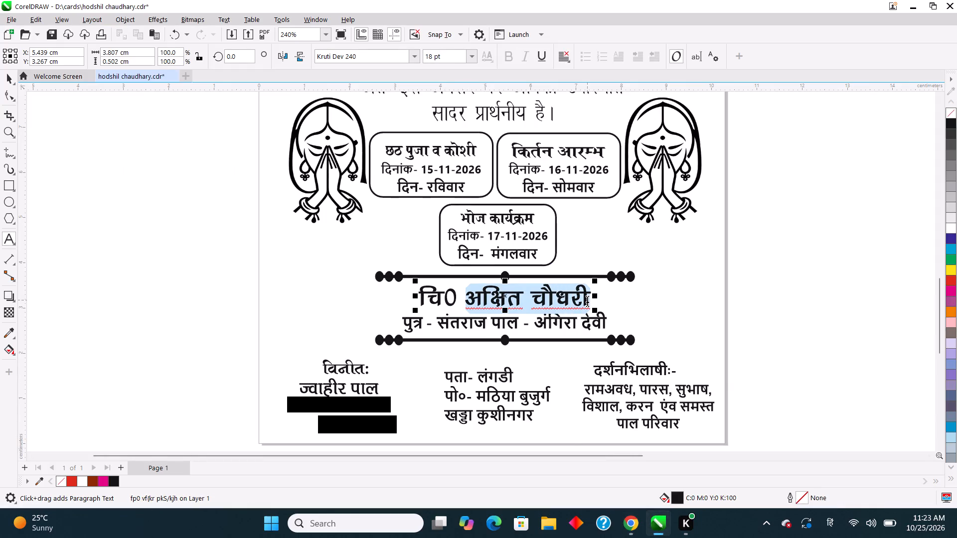
key(ctrl+v)
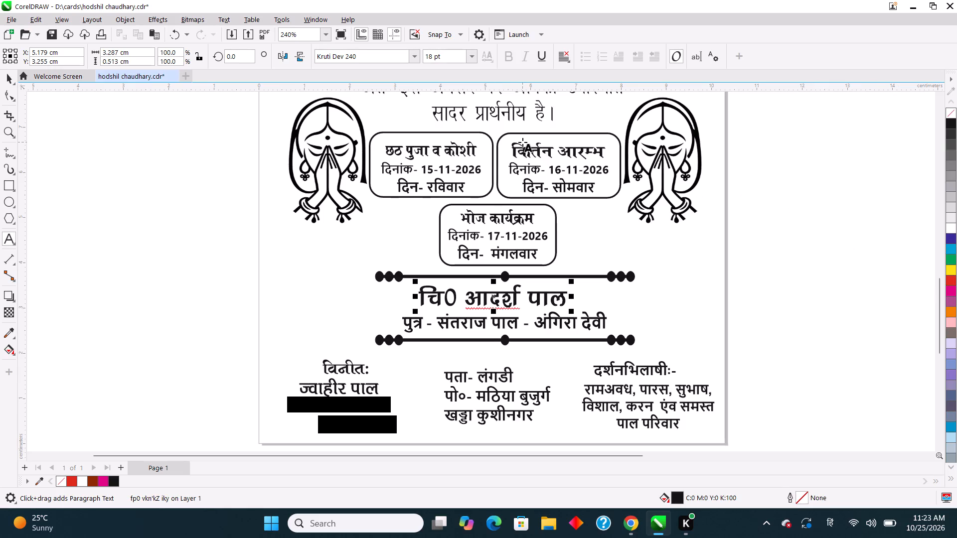
Switch to Chrome, replace the Hindi source text with अरघा, and copy its KrutiDev 010 output.
click(663, 531)
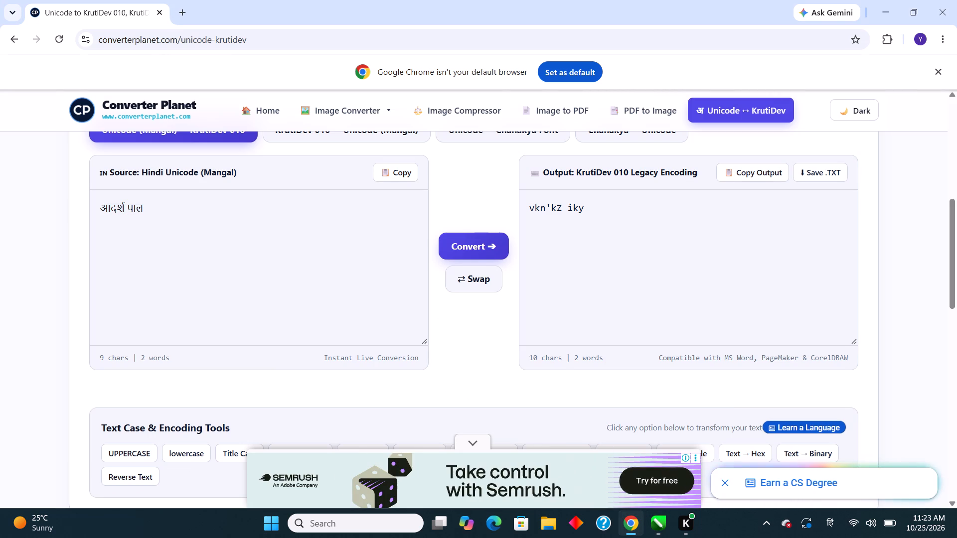
drag(162, 218, 79, 218)
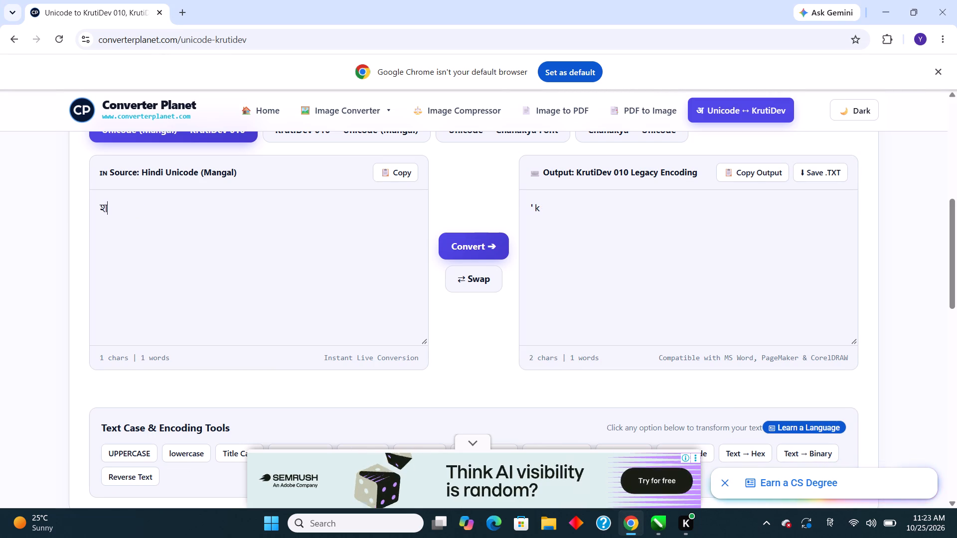
key(BackSpace)
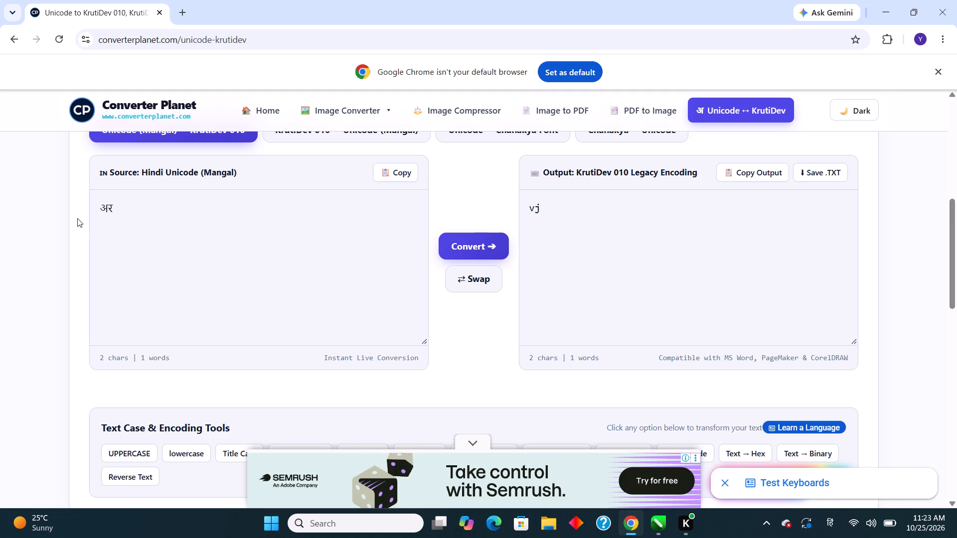
key(BackSpace)
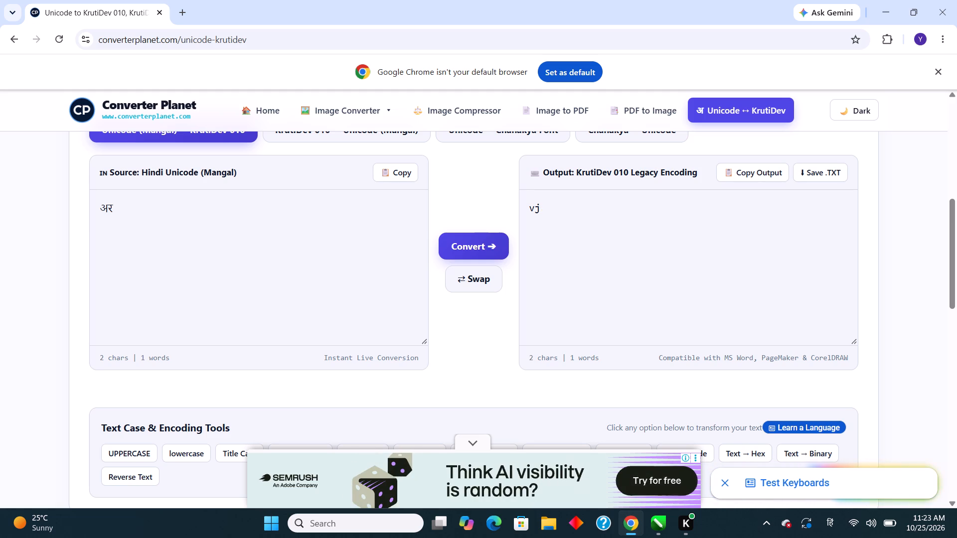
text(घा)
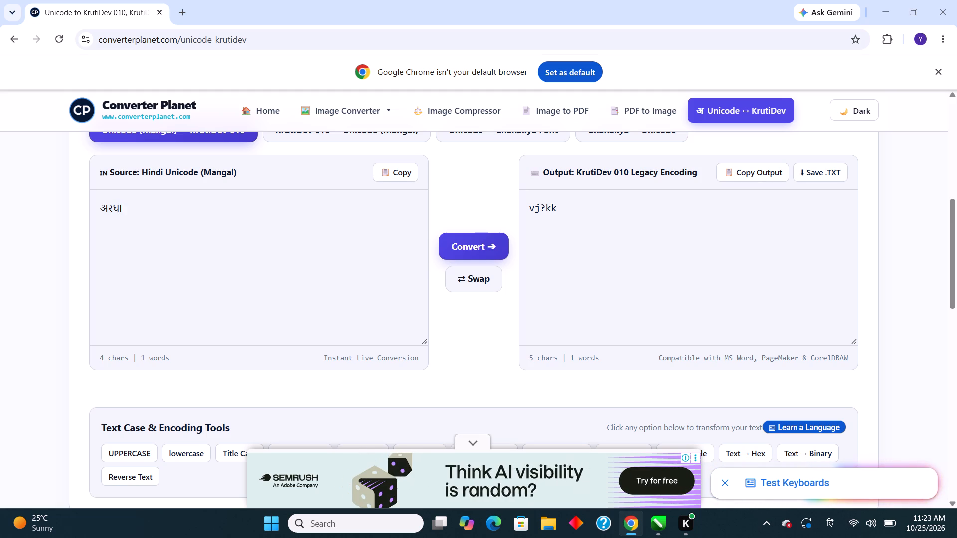
click(750, 173)
Switch to CorelDRAW and replace the किर्तन आरम्भ heading in the 16-11-2026 event box with the copied अरघा text.
click(666, 521)
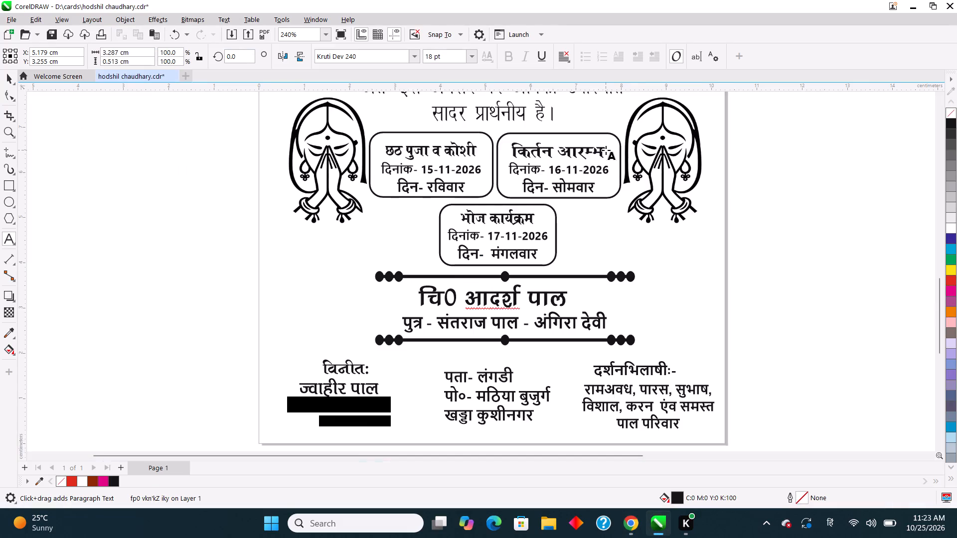
click(603, 153)
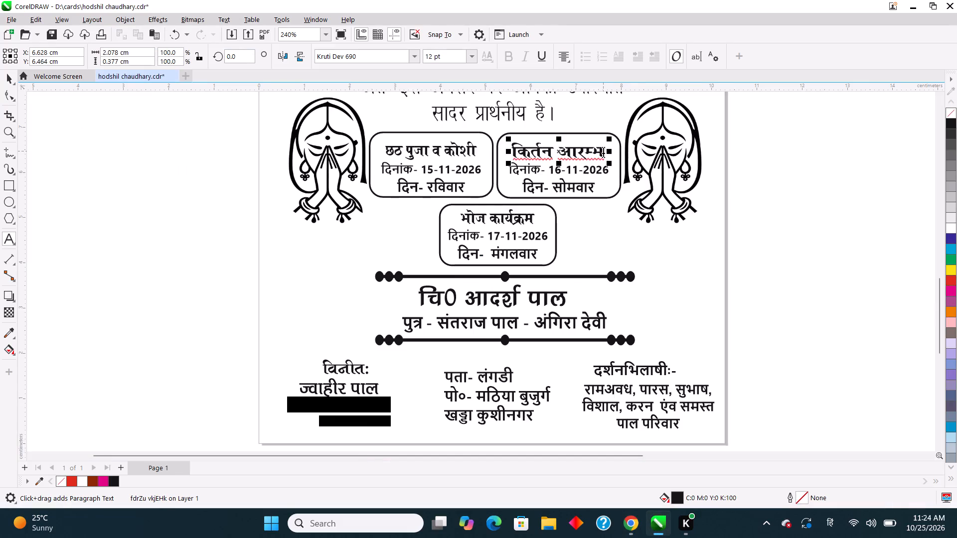
drag(603, 151, 504, 151)
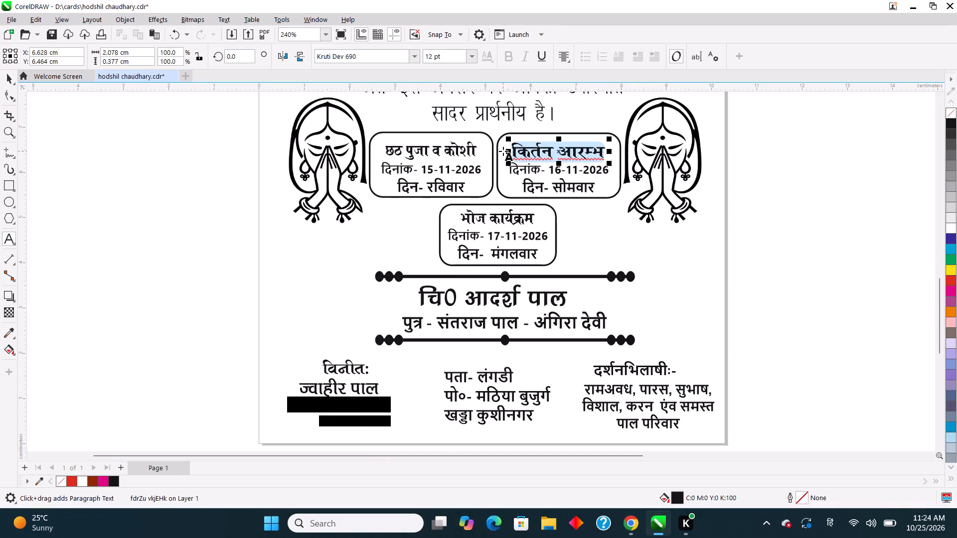
key(ctrl+v)
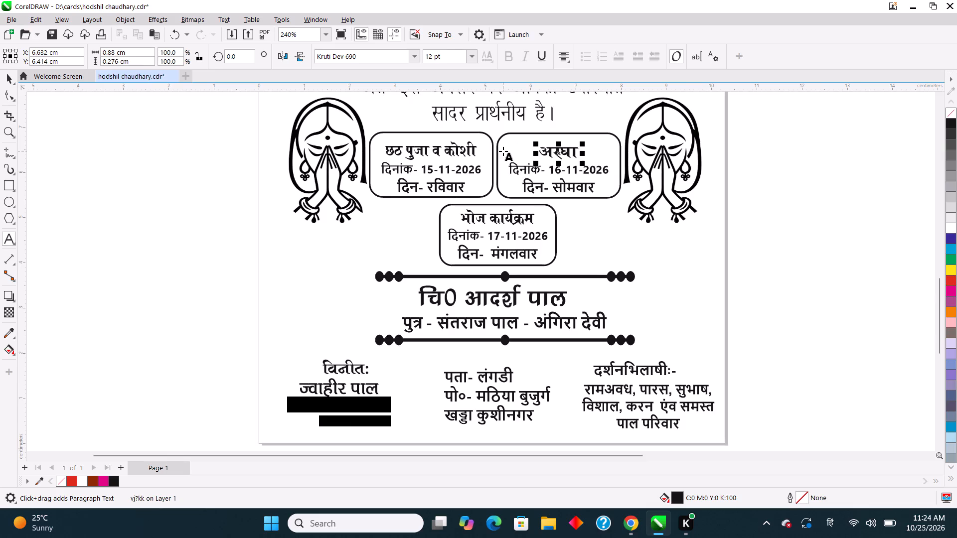
click(776, 240)
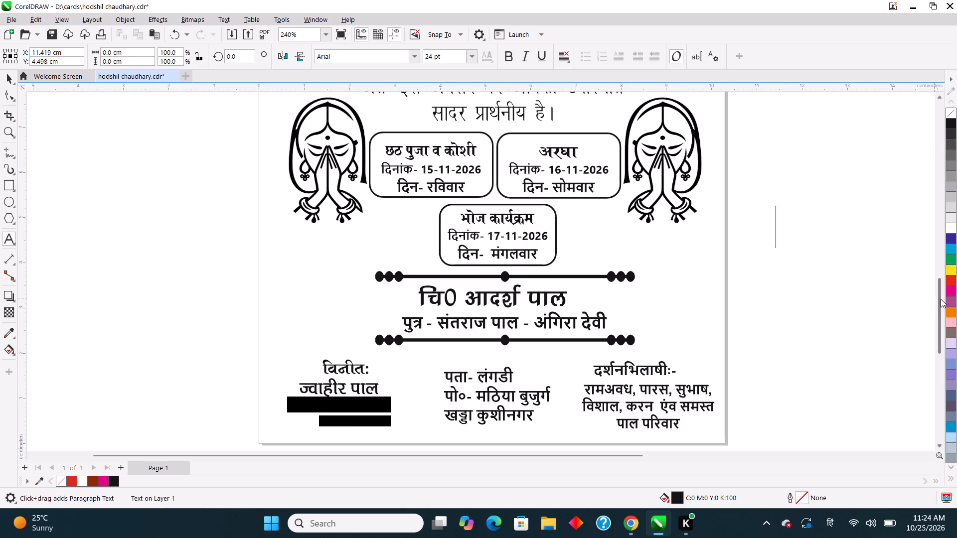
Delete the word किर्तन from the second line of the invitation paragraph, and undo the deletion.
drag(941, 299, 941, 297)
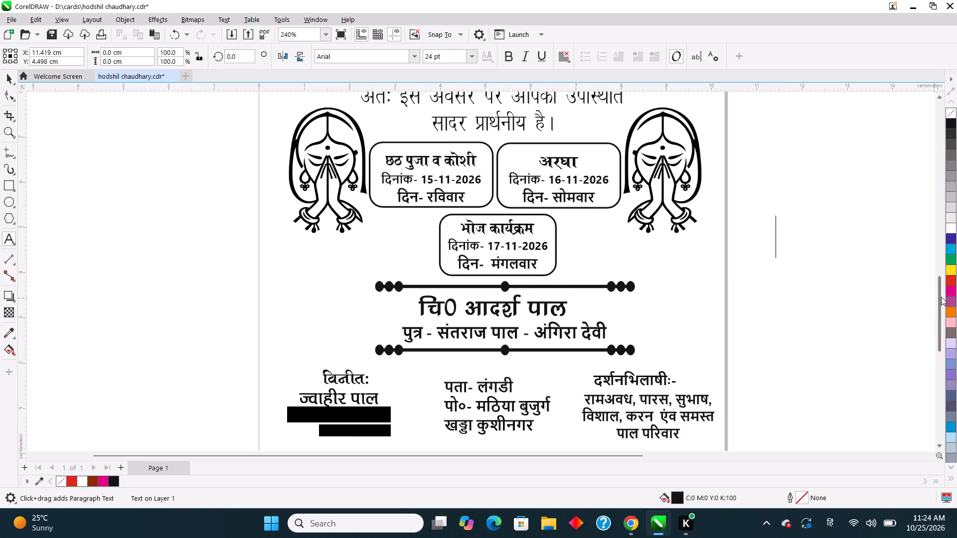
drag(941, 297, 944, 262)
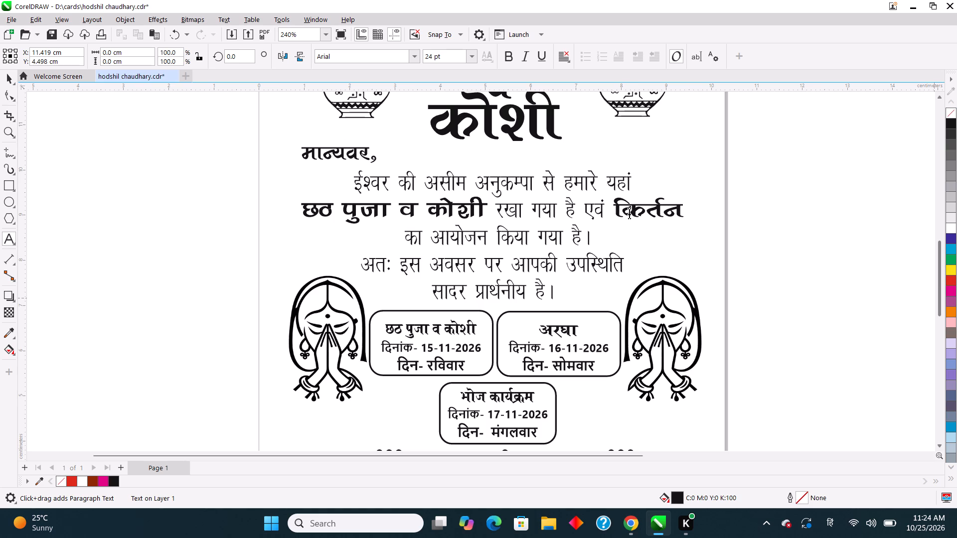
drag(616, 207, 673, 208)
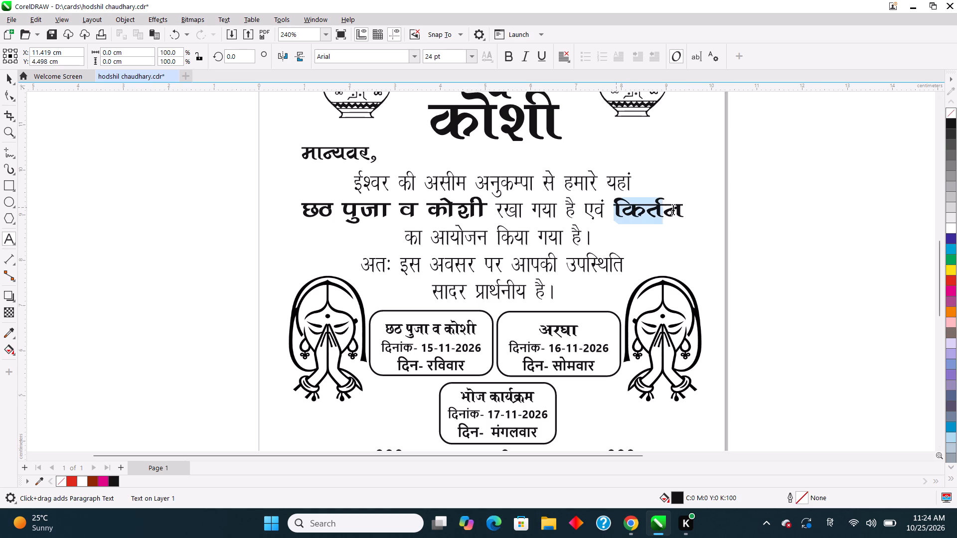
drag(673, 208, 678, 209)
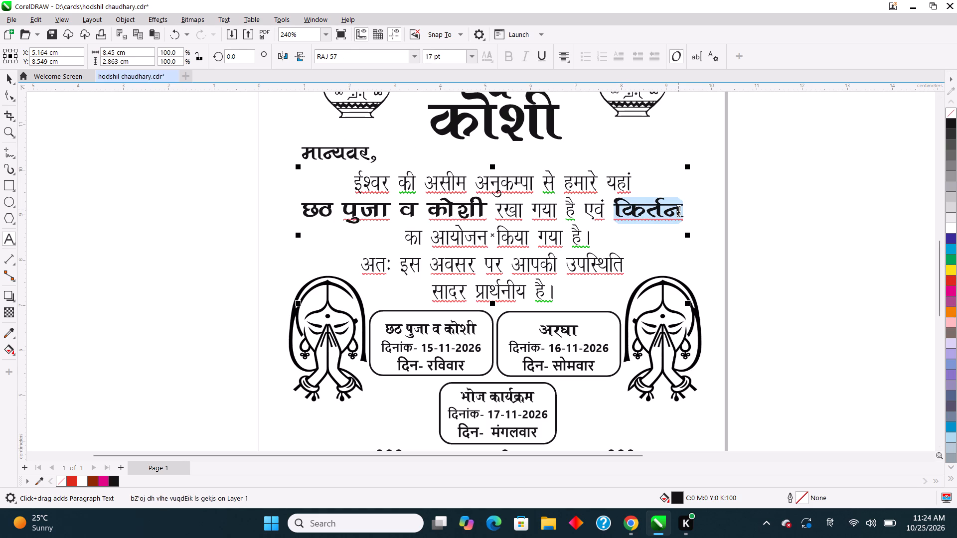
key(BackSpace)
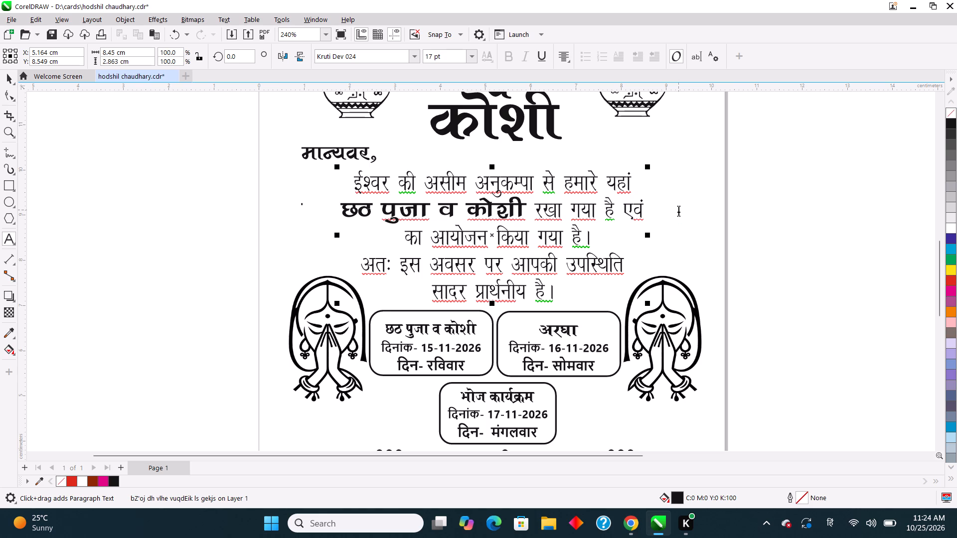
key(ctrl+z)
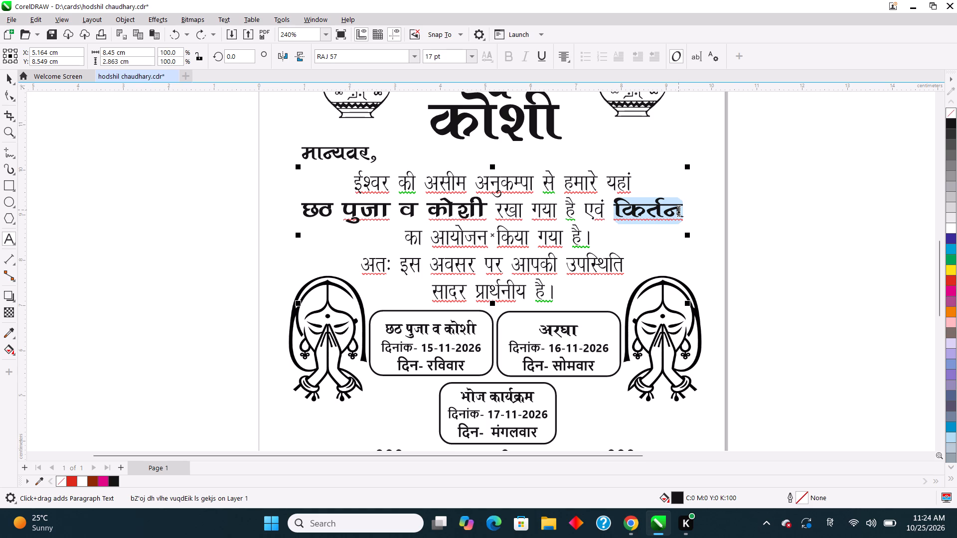
Switch to Chrome, replace the Hindi source text with भोज, and copy its KrutiDev 010 output.
click(631, 524)
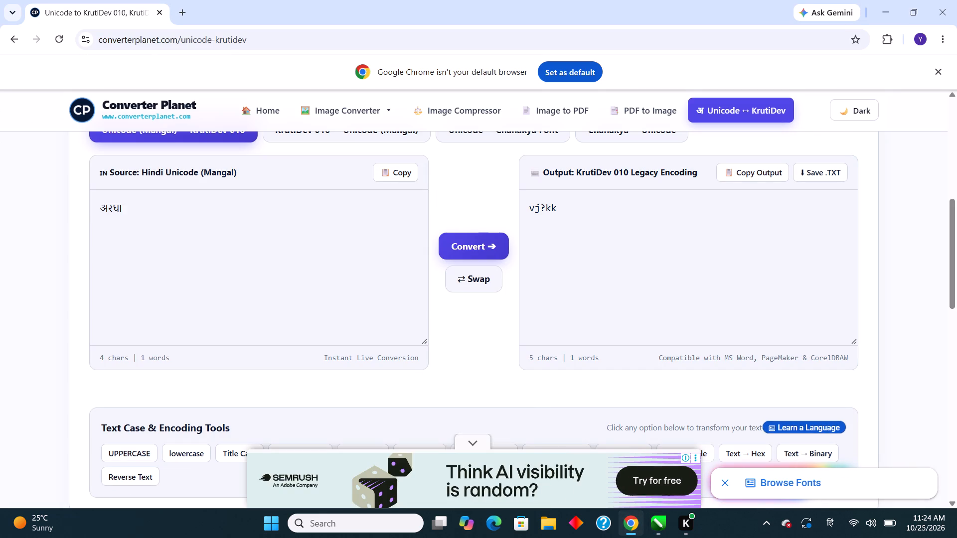
drag(131, 209, 64, 208)
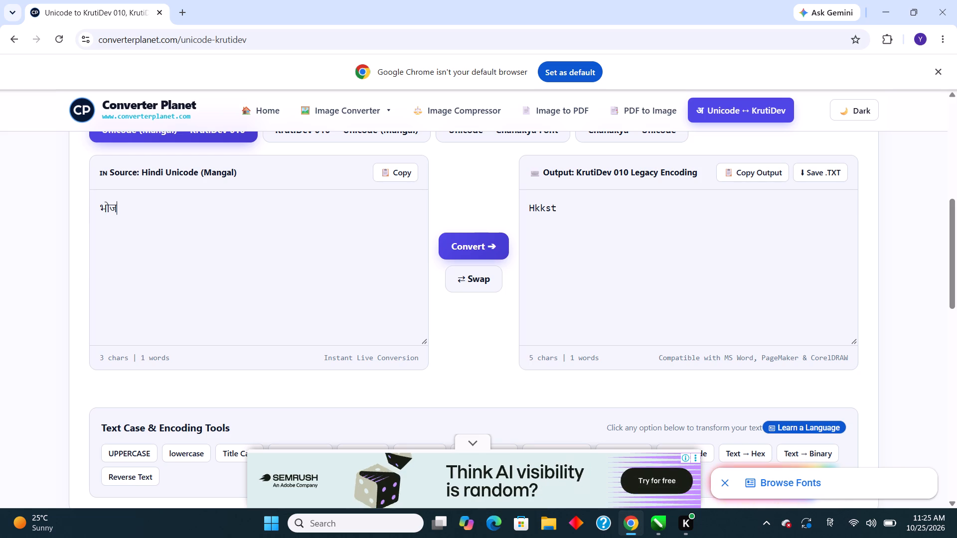
click(760, 171)
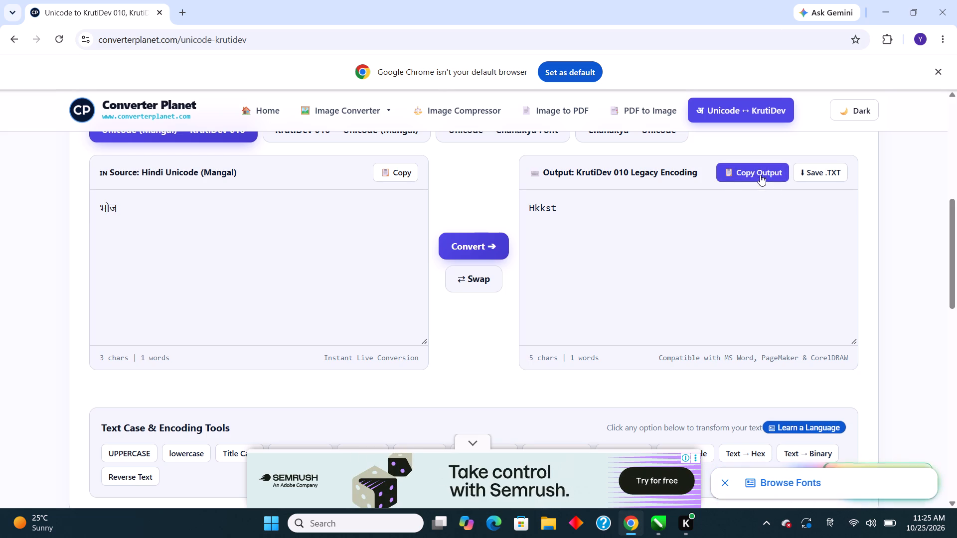
Switch to CorelDRAW and replace किर्तन in the second line of the invitation paragraph with the copied भोज text.
click(659, 523)
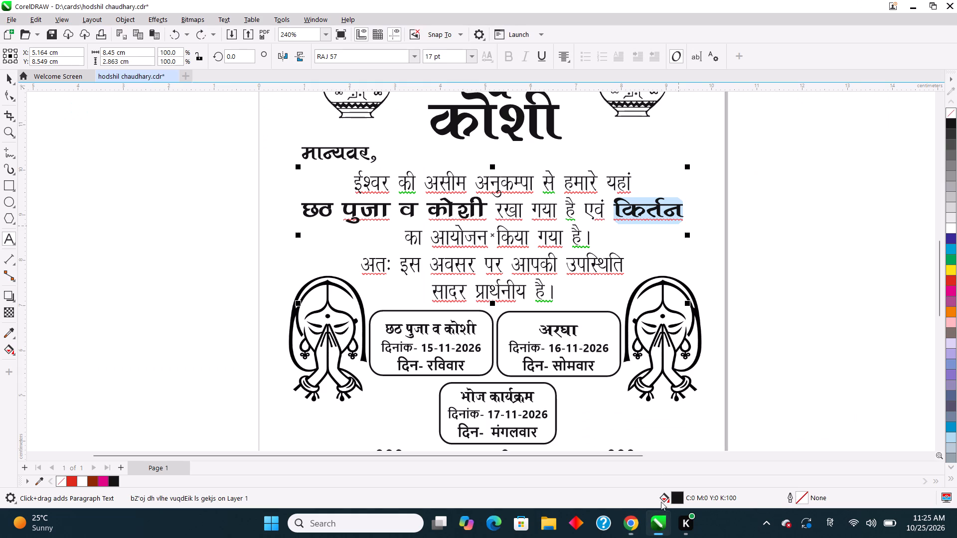
drag(683, 211, 623, 202)
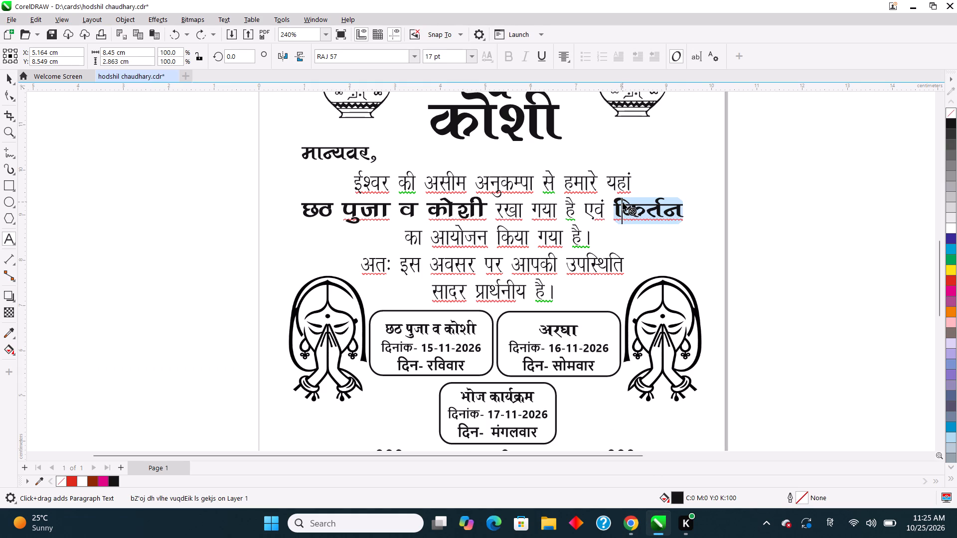
drag(623, 202, 622, 202)
key(ctrl+v)
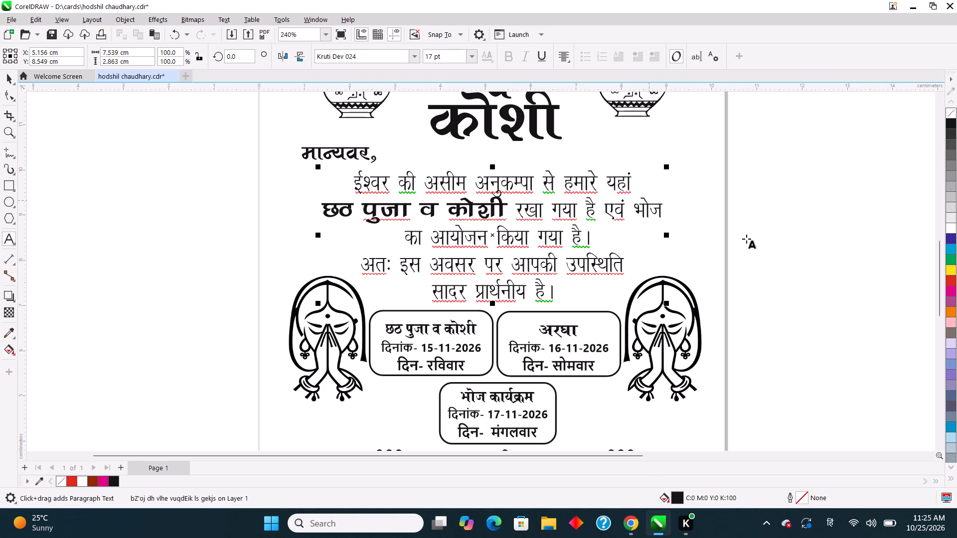
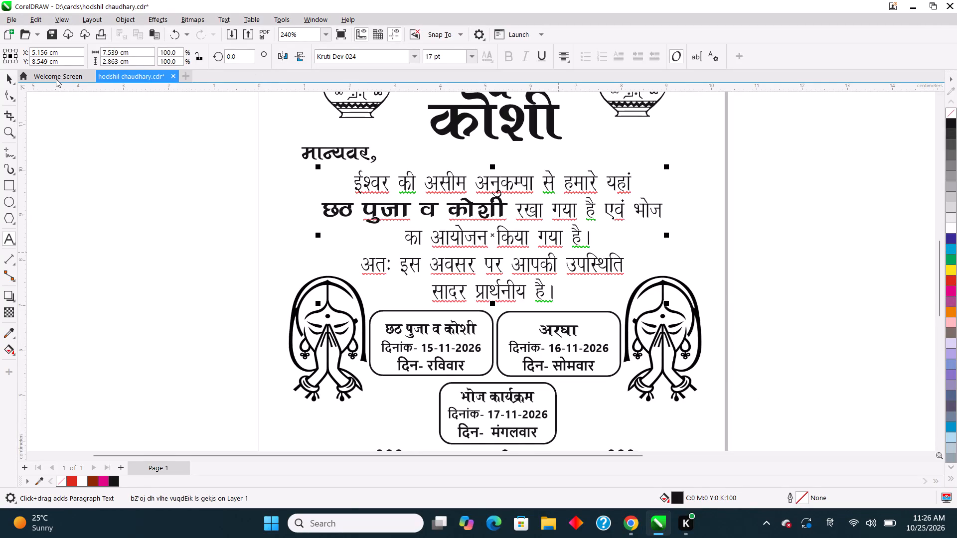
Nudge the मान्यवर greeting and the invitation paragraph below it up by about 0.025 cm each.
click(7, 79)
click(171, 198)
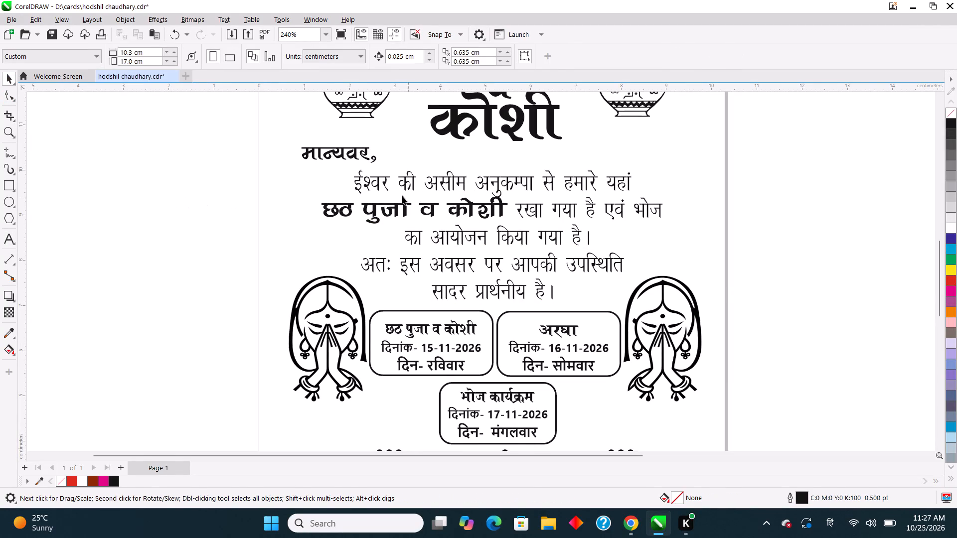
click(335, 156)
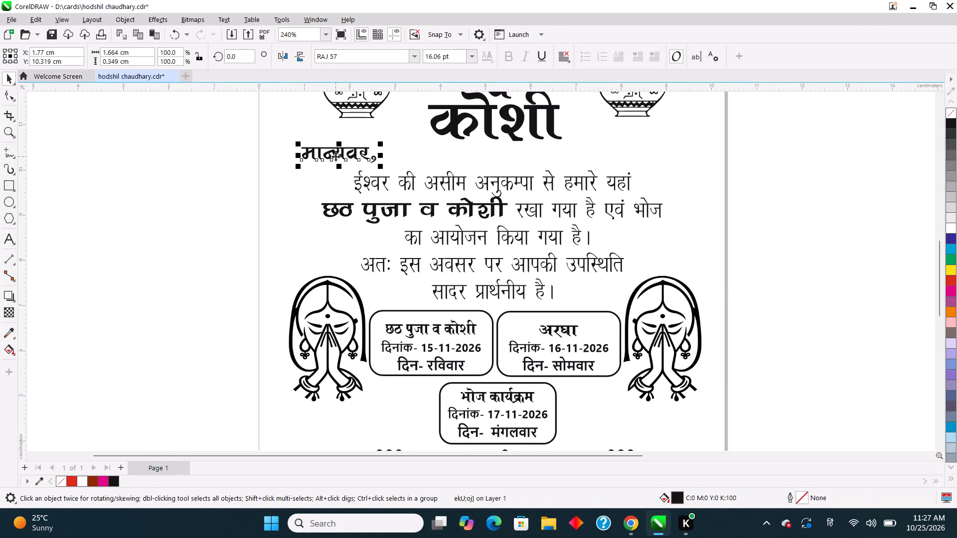
key(Up)
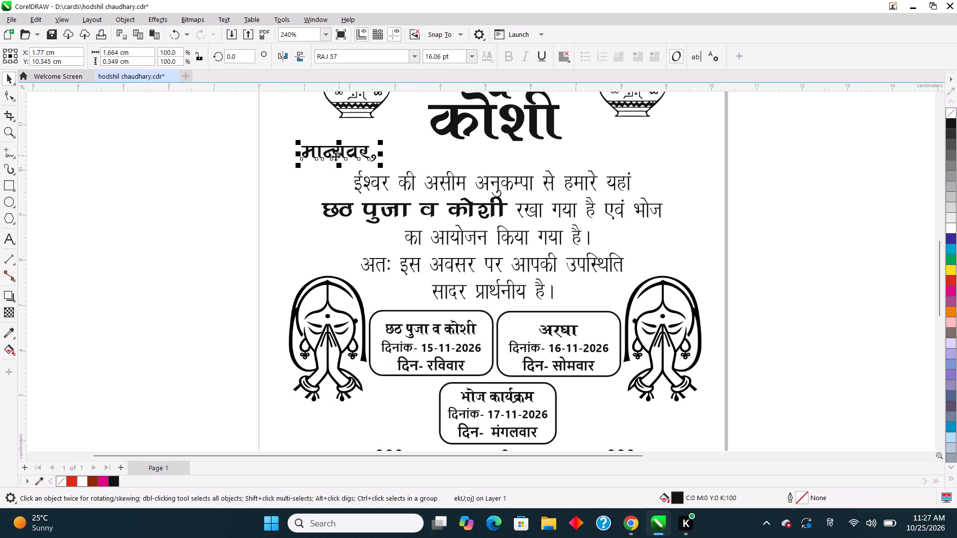
click(434, 183)
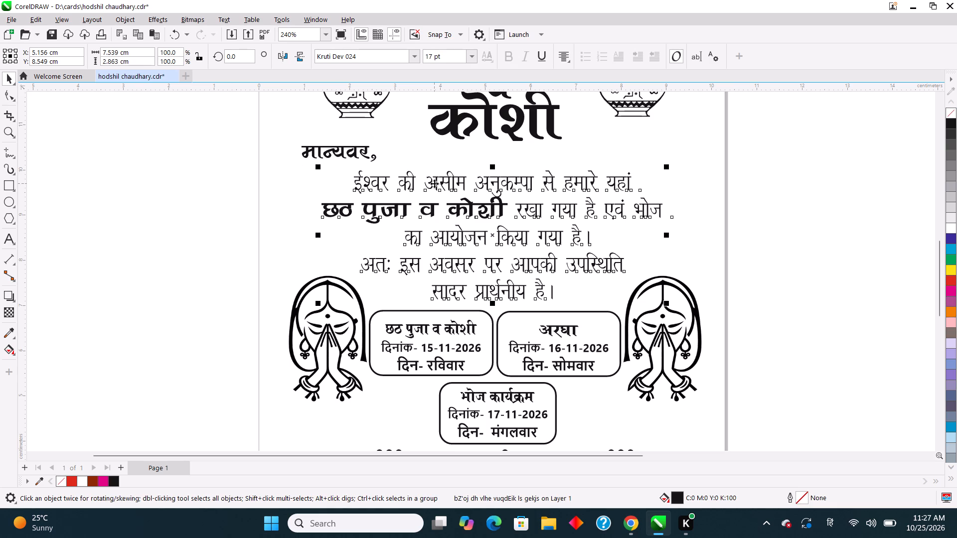
key(Up)
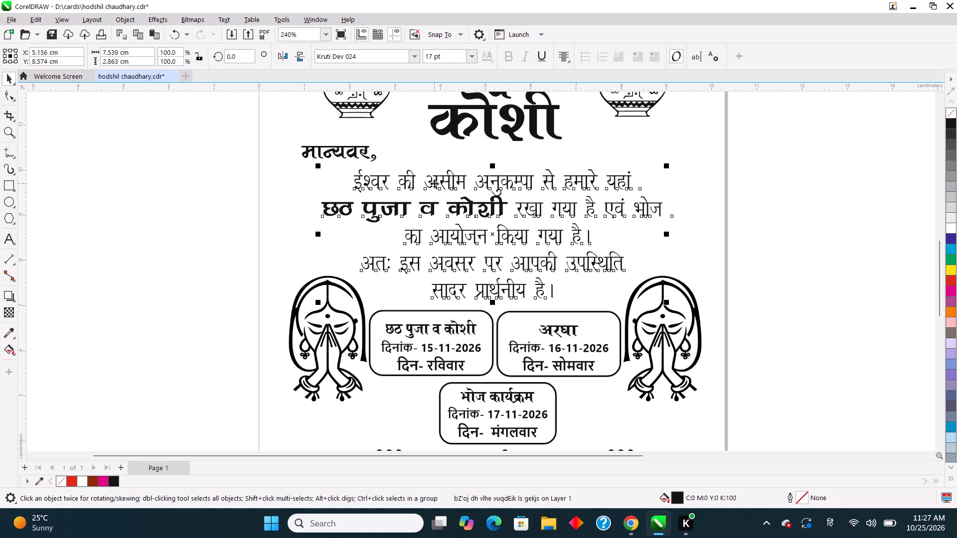
click(797, 284)
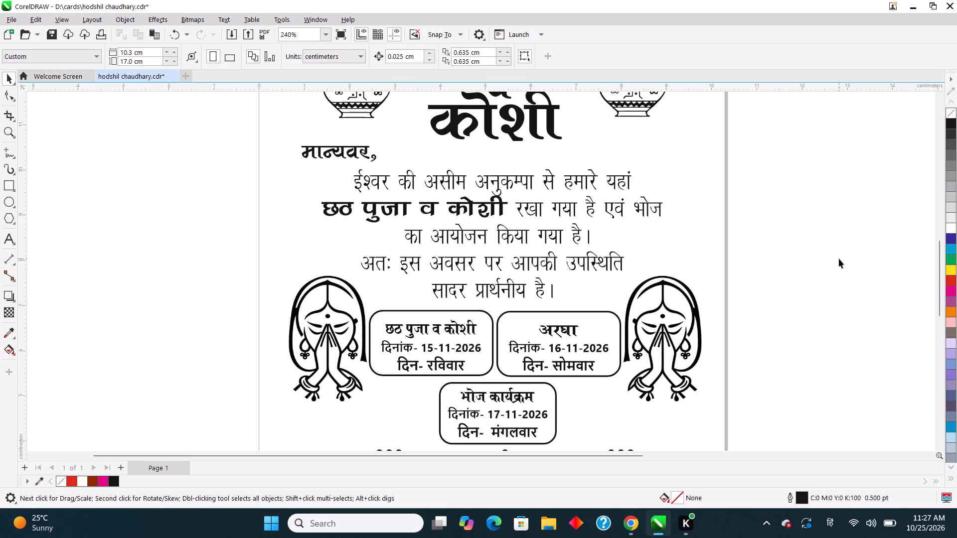
Shift the विनीतः block with its name and contact lines about 0.15 cm left, to X 1.625 cm.
scroll(830, 257, down, 2)
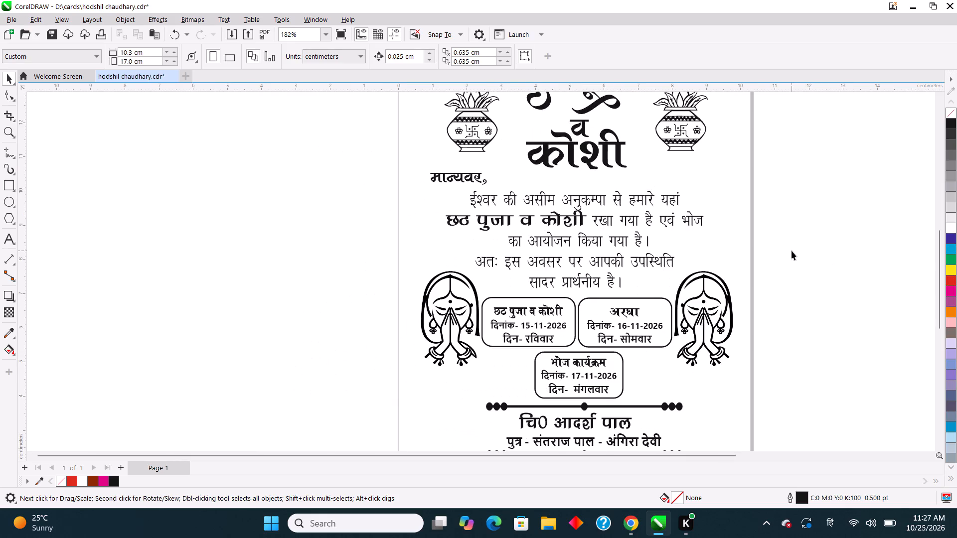
scroll(792, 251, down, 1)
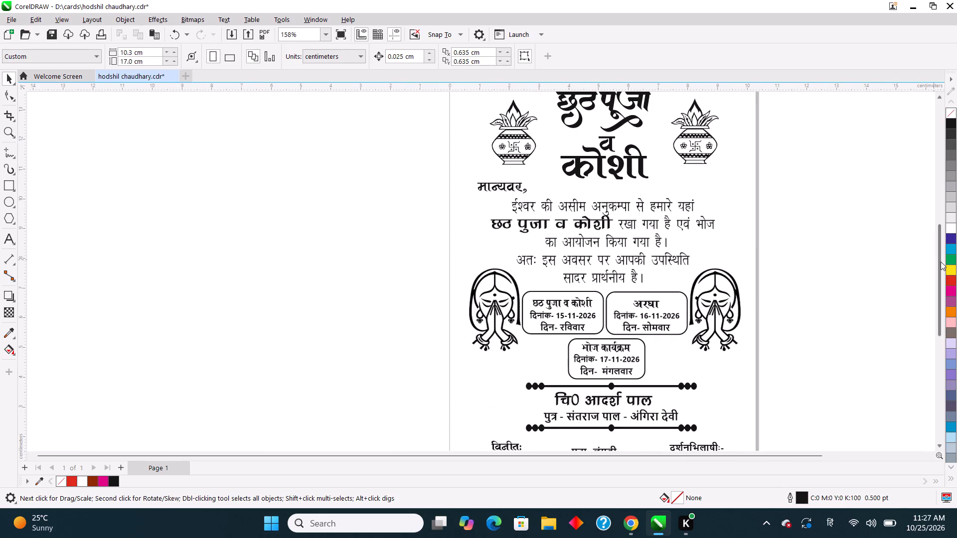
drag(941, 262, 947, 288)
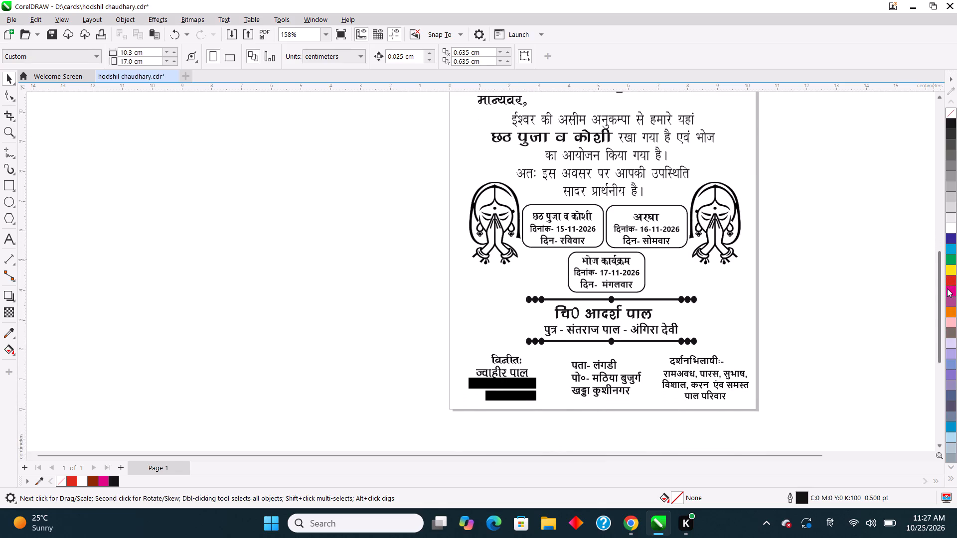
drag(947, 288, 951, 298)
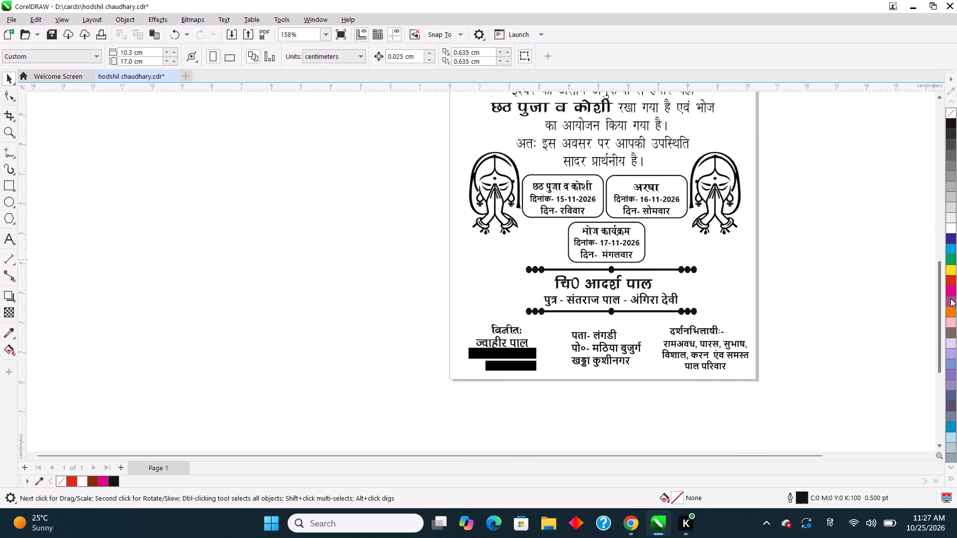
drag(951, 298, 951, 299)
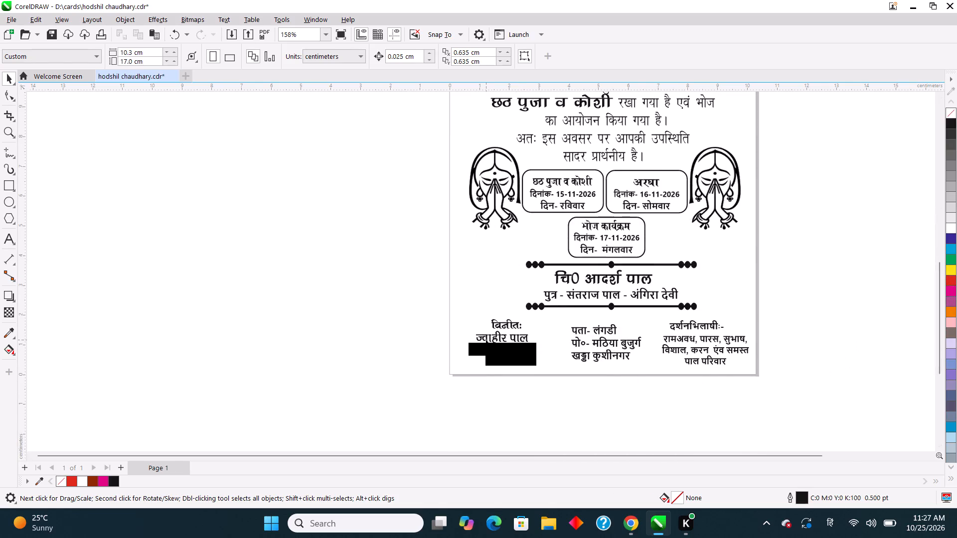
click(502, 339)
drag(403, 302, 500, 366)
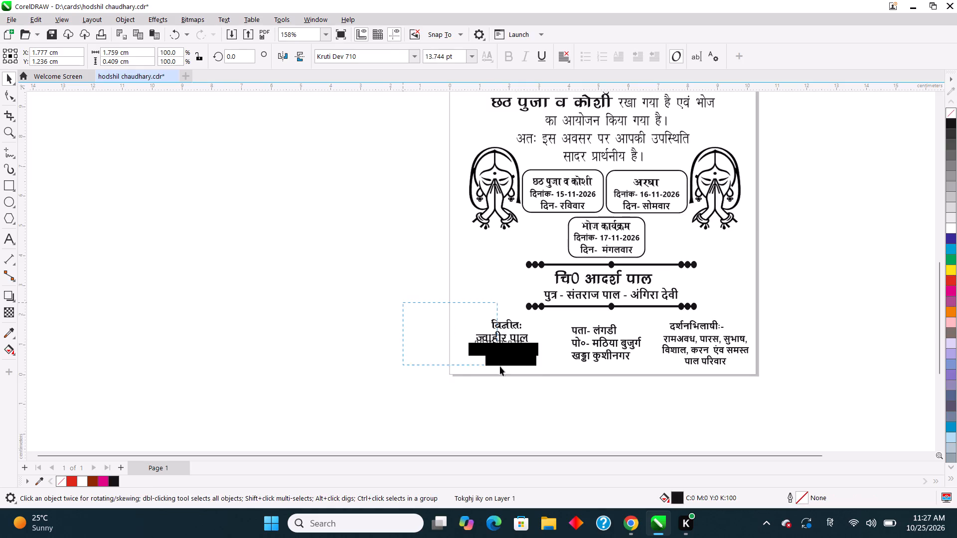
drag(500, 366, 541, 383)
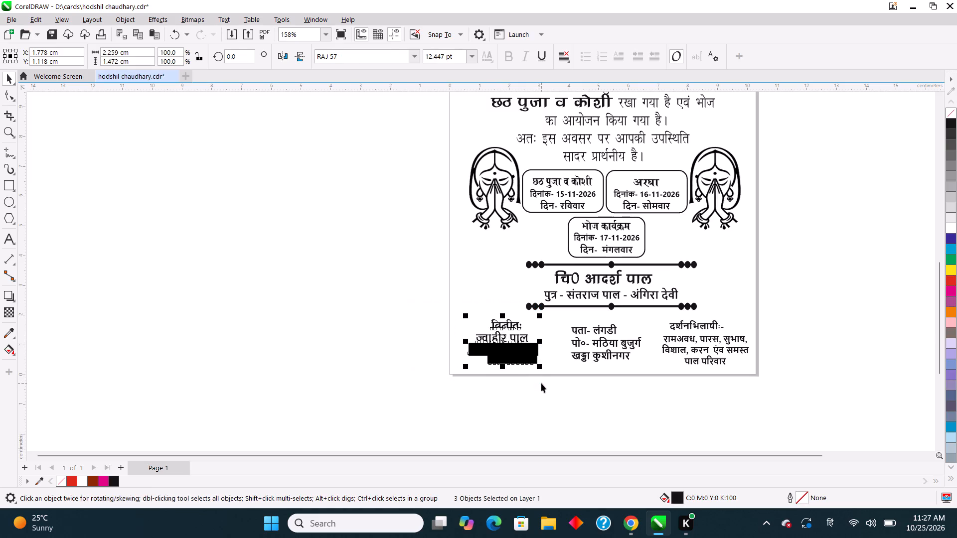
key(Left)
key(Left)
key(Left)
key(Left)
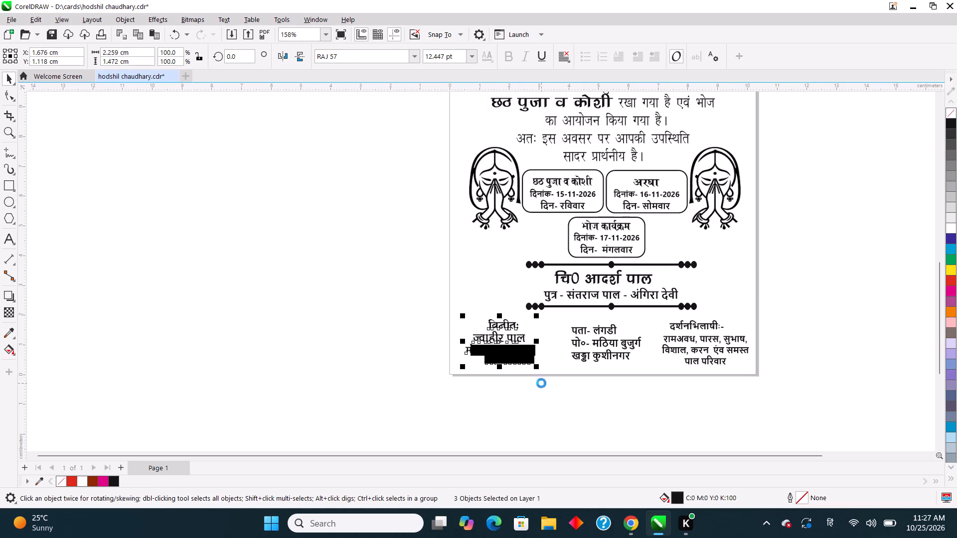
key(Left)
key(Left)
key(Left)
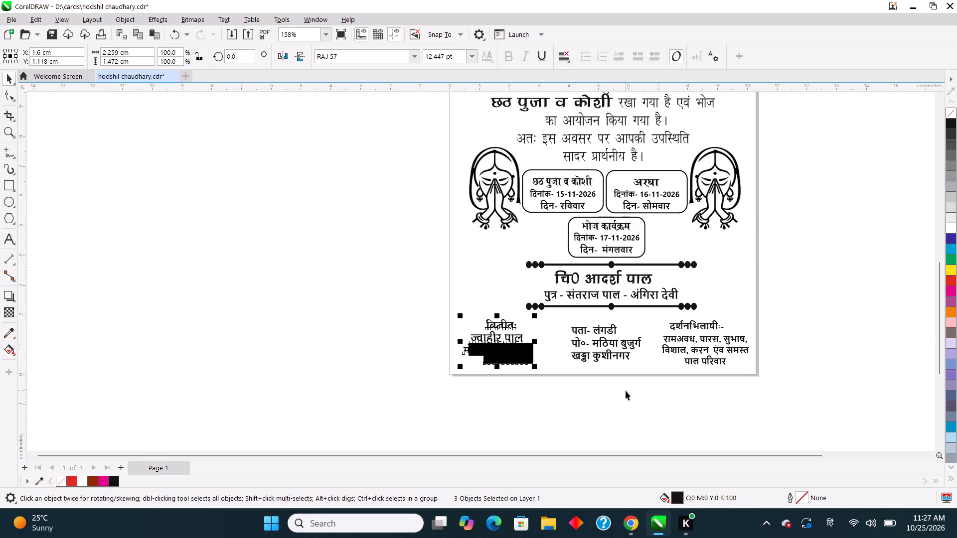
click(558, 401)
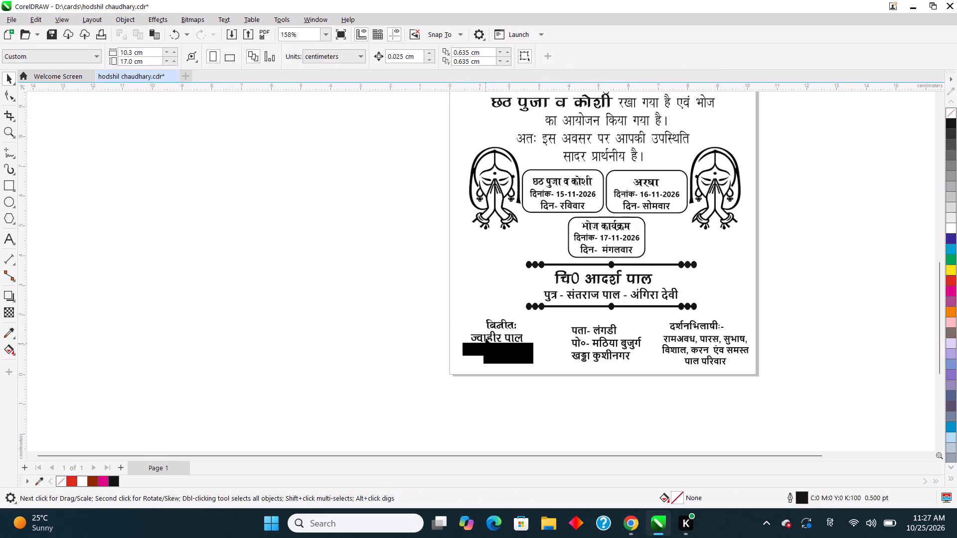
drag(426, 307, 538, 399)
key(Right)
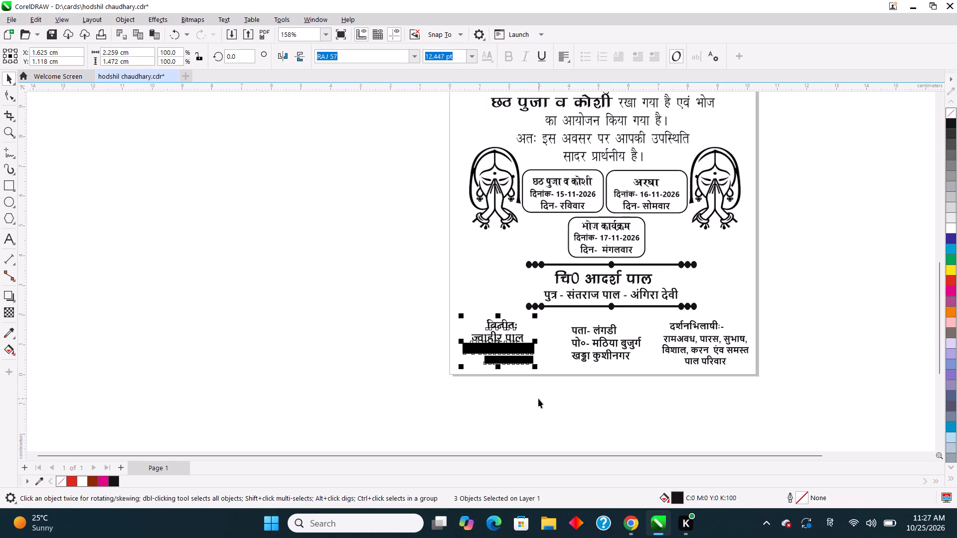
click(809, 307)
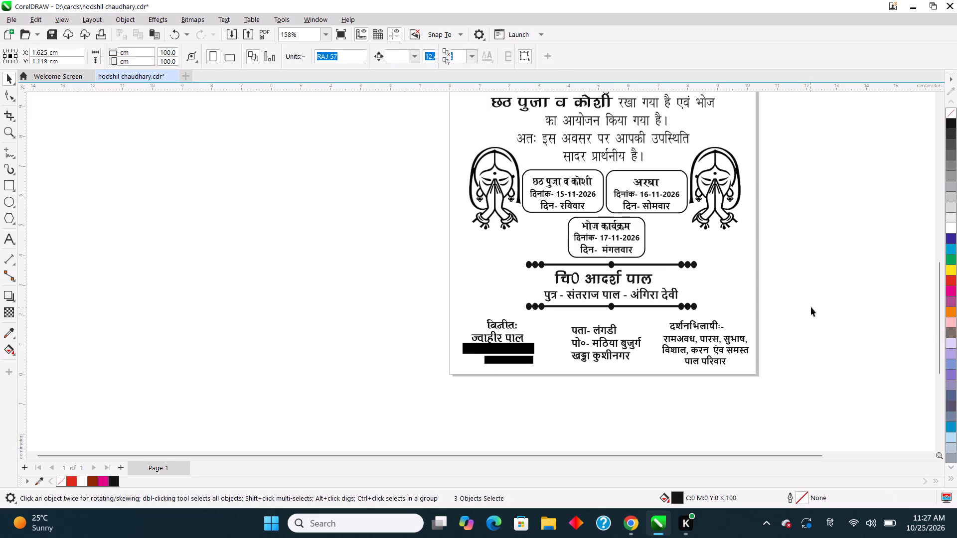
Shift the दर्शनभिलाषीः heading and its names list together about 0.15 cm left, to X 8.453 cm.
drag(800, 303, 654, 394)
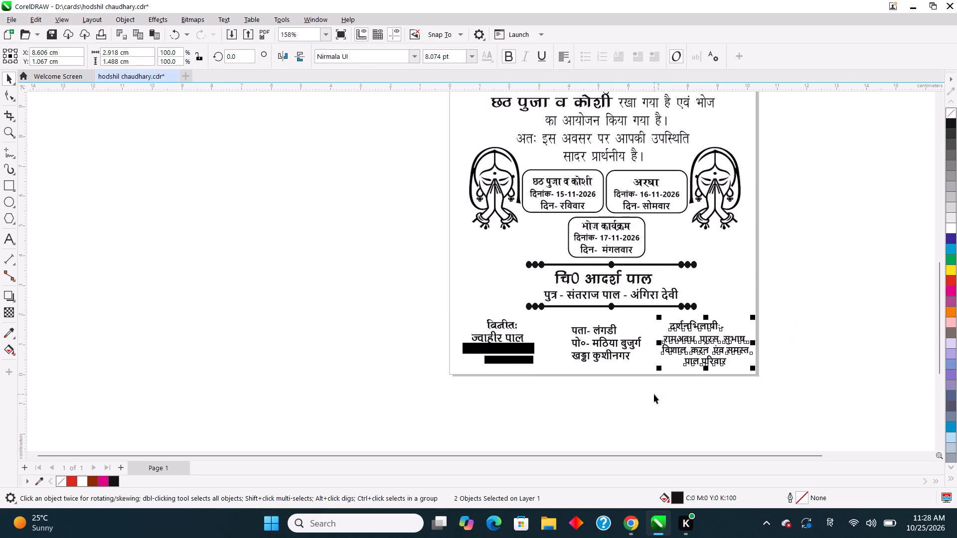
key(Left)
key(Left)
key(Left)
key(Left)
key(Left)
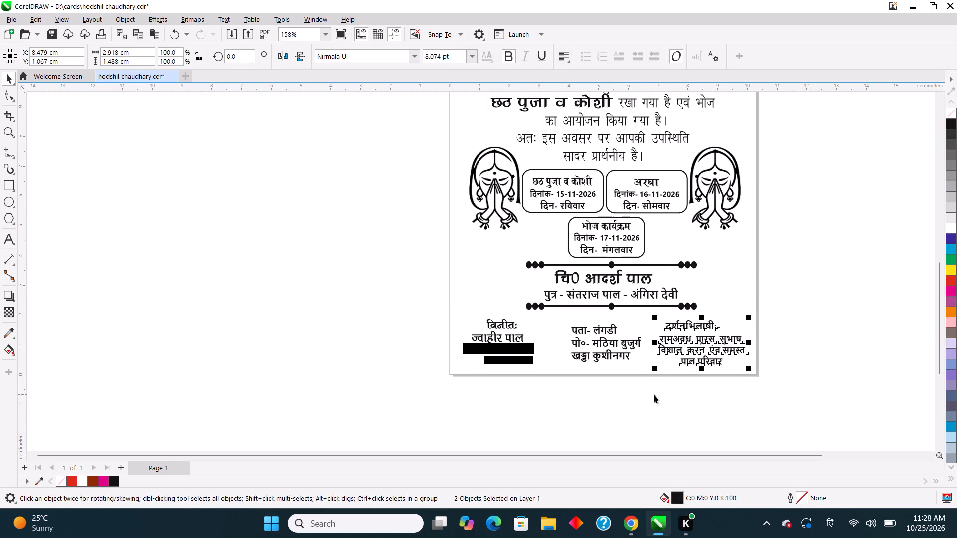
click(815, 374)
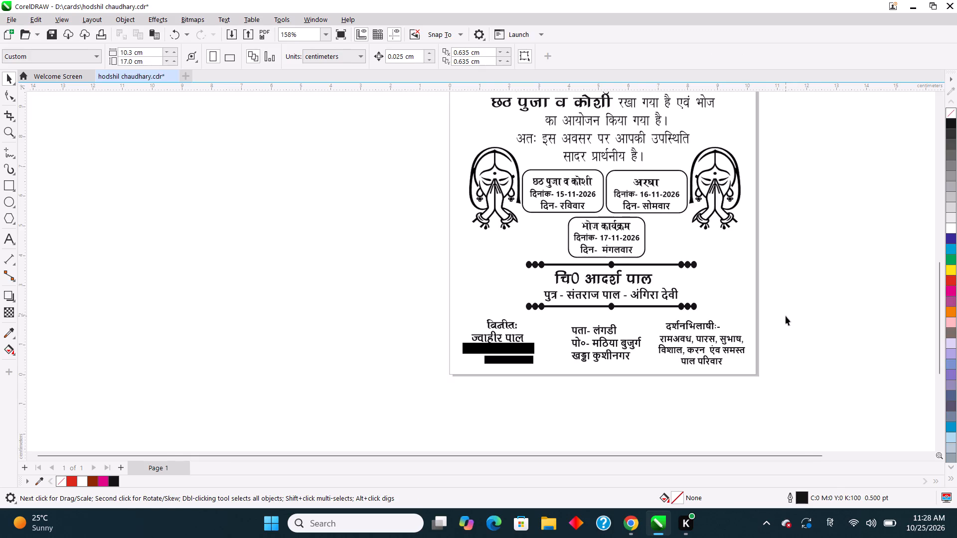
drag(786, 315, 657, 398)
drag(657, 398, 648, 398)
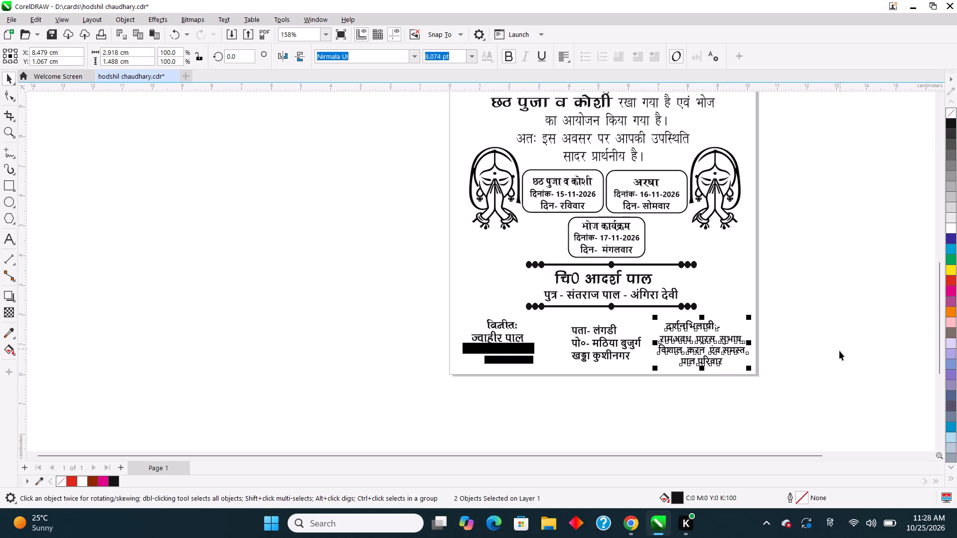
click(843, 370)
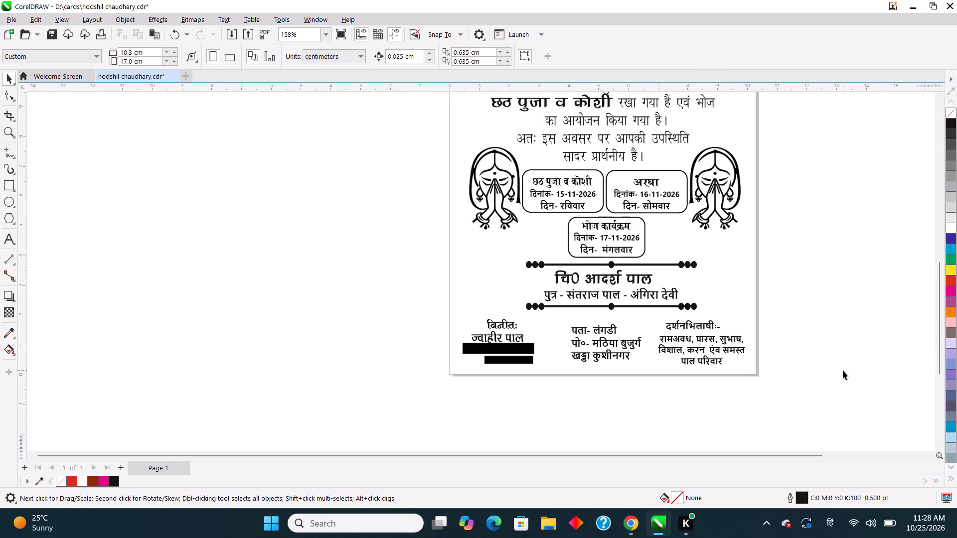
drag(807, 323, 652, 399)
drag(652, 399, 650, 399)
click(815, 319)
drag(809, 310, 733, 394)
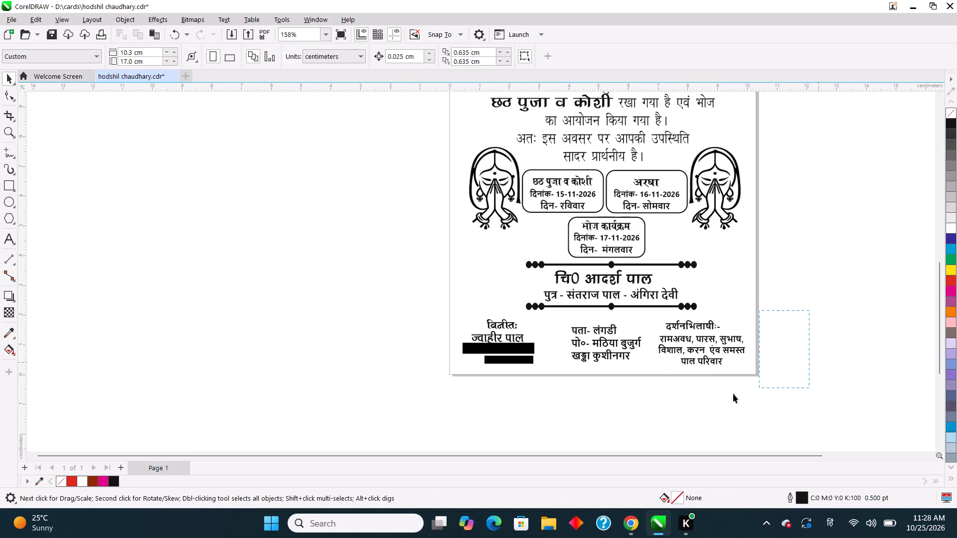
drag(733, 394, 640, 403)
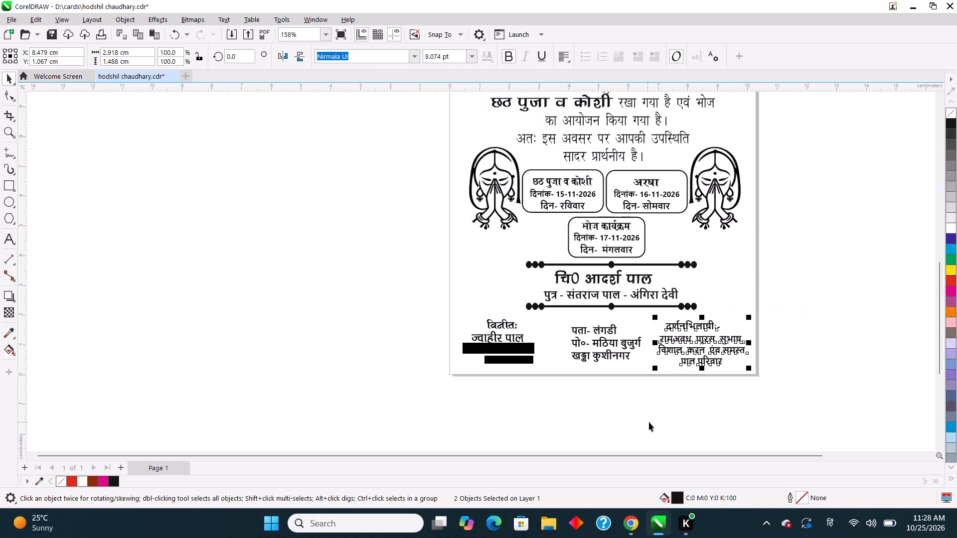
key(Left)
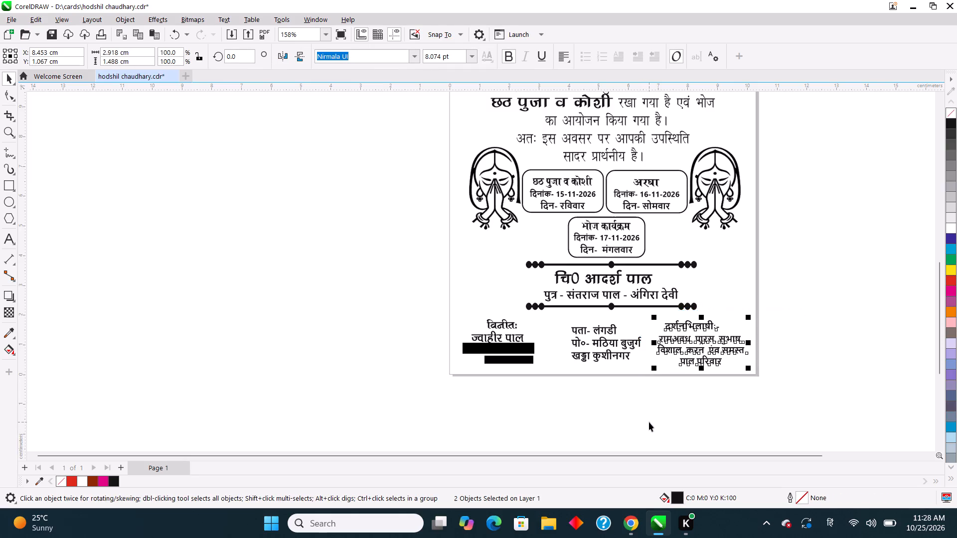
click(815, 368)
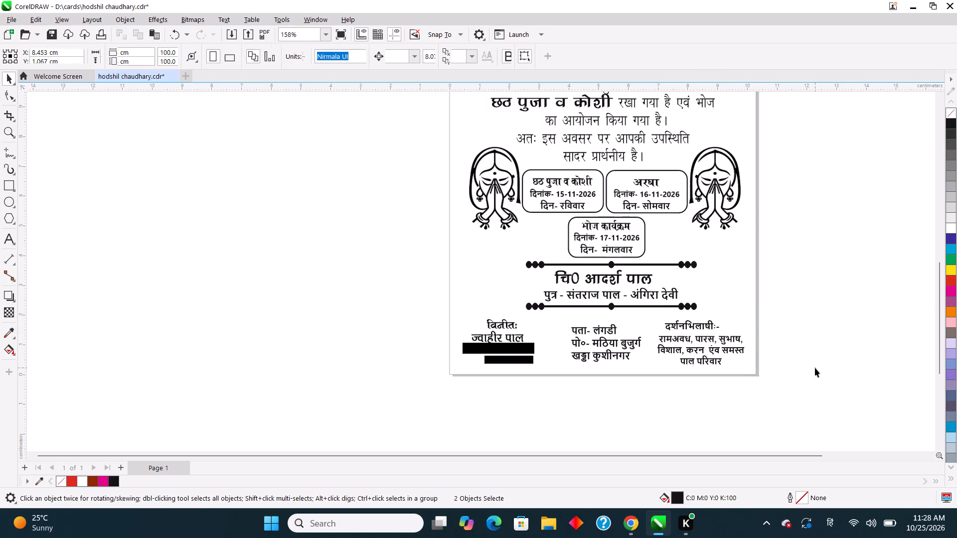
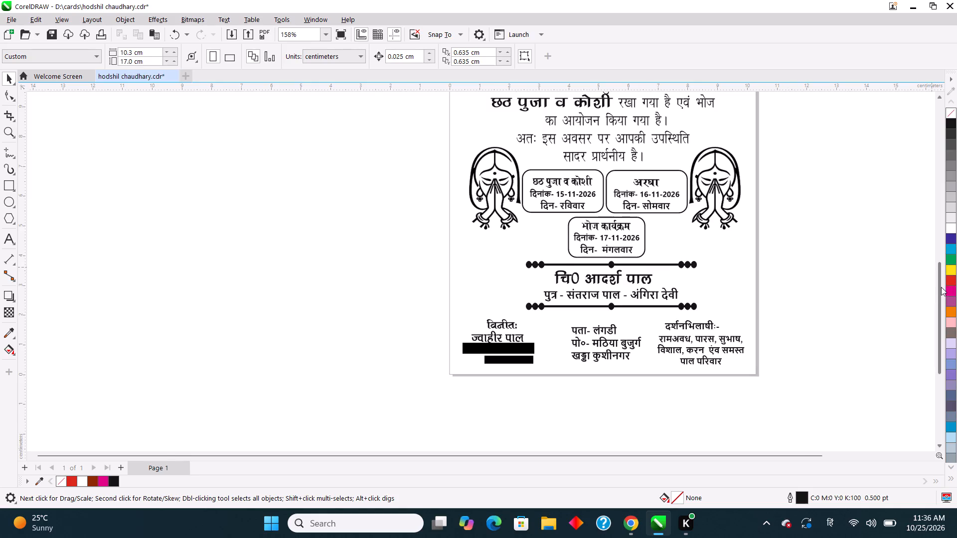
Set the font size of the invitation paragraph beginning ईश्वर की असीम अनुकम्पा to 16 pt.
drag(941, 287, 934, 256)
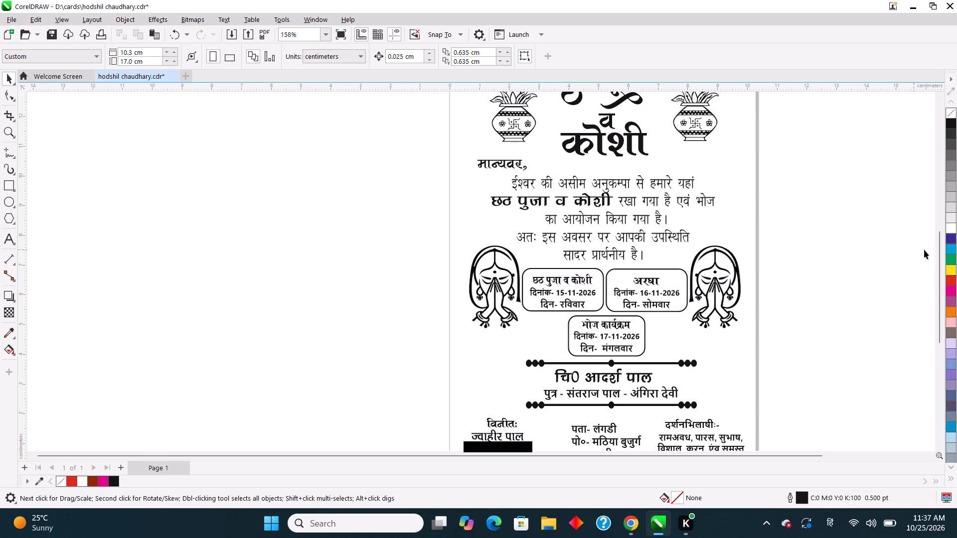
drag(938, 261, 946, 243)
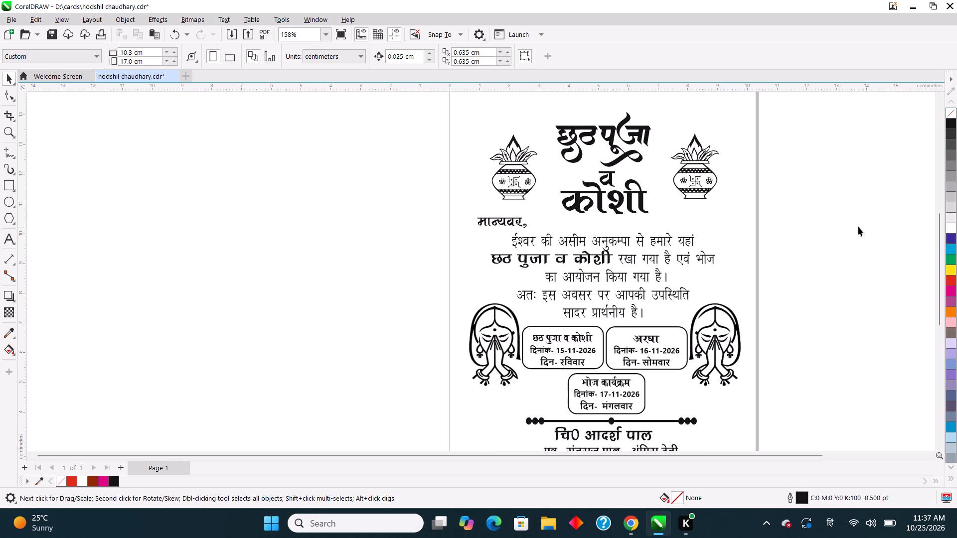
scroll(876, 213, up, 4)
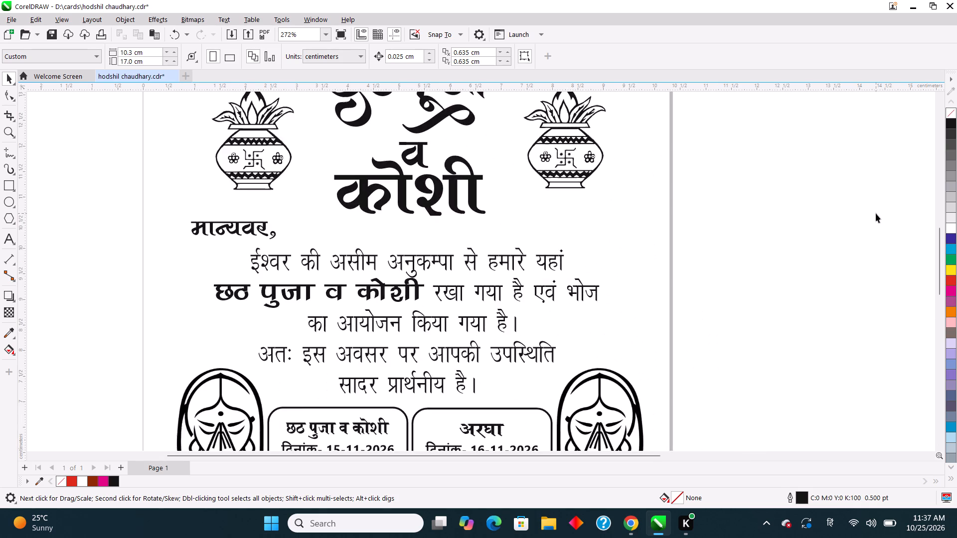
scroll(876, 213, down, 4)
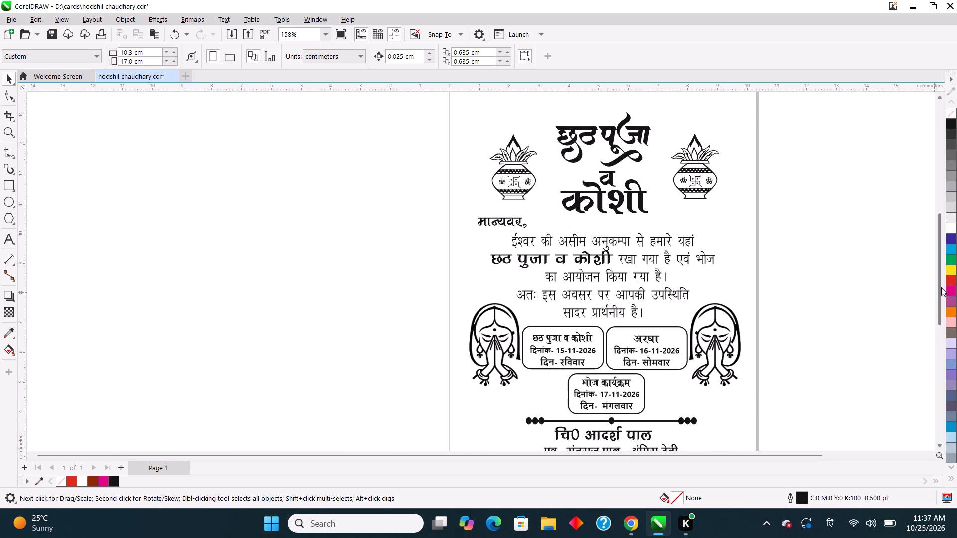
drag(942, 256, 944, 252)
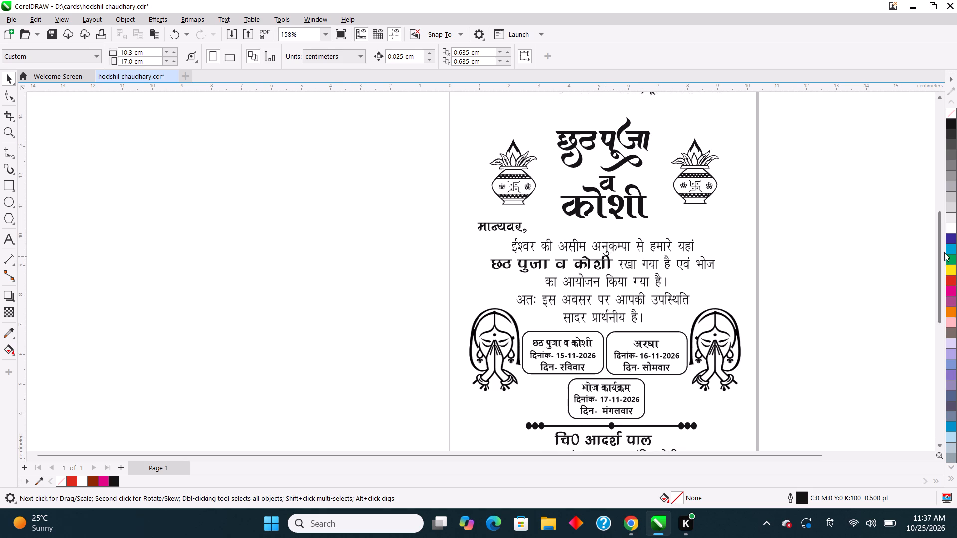
drag(944, 252, 942, 217)
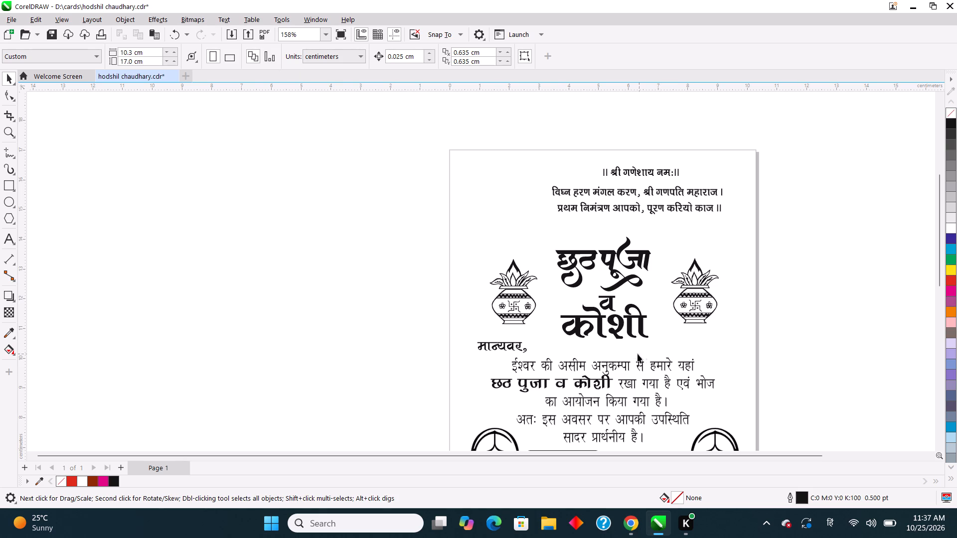
click(620, 367)
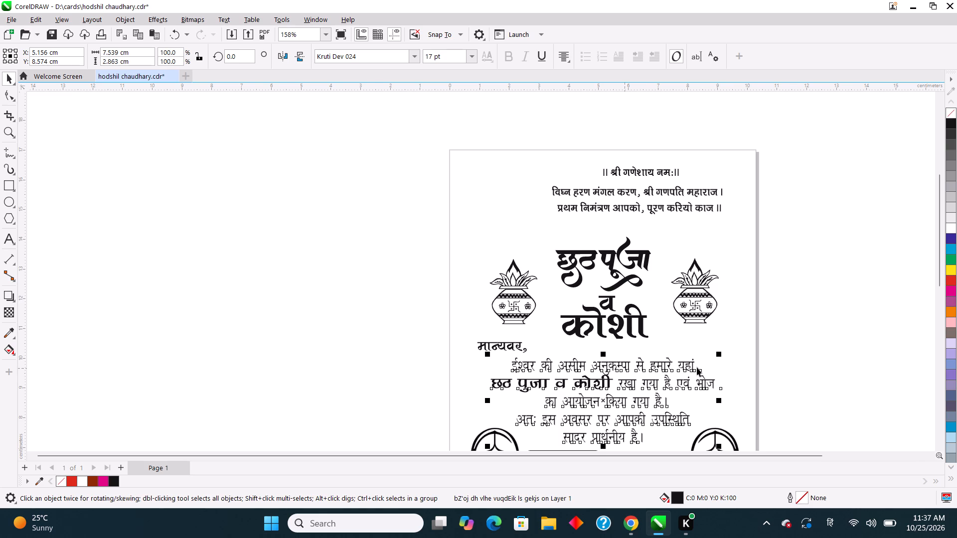
scroll(697, 367, down, 2)
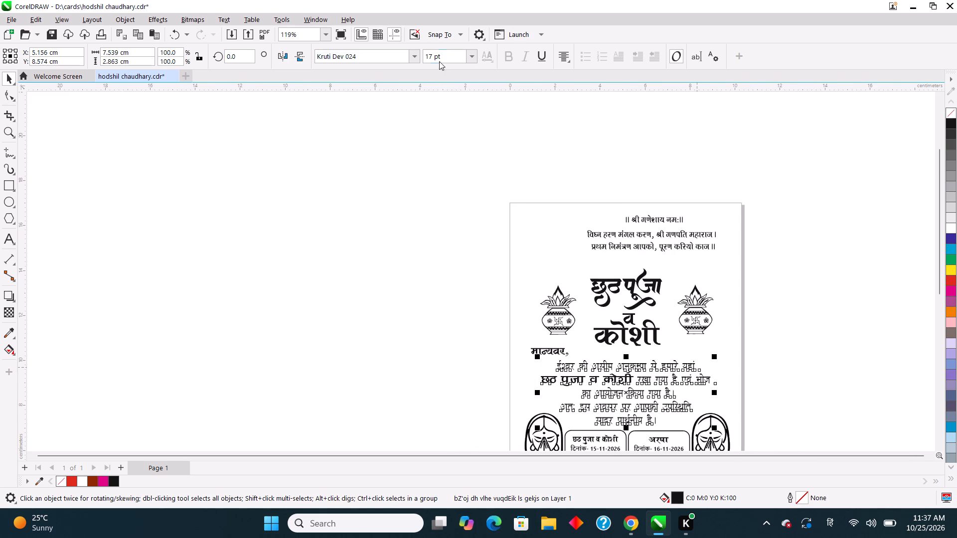
drag(448, 54, 429, 56)
drag(449, 52, 428, 59)
drag(428, 59, 424, 59)
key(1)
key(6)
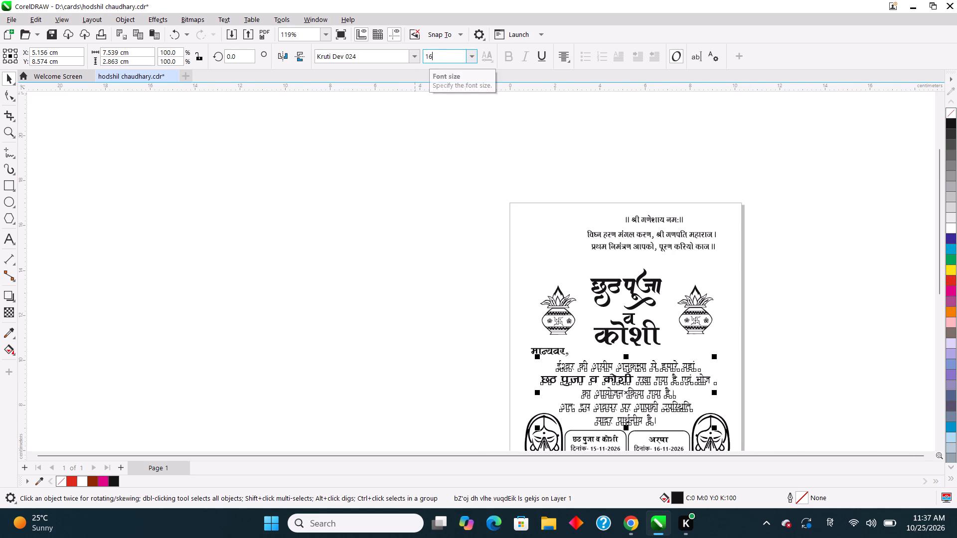
key(Return)
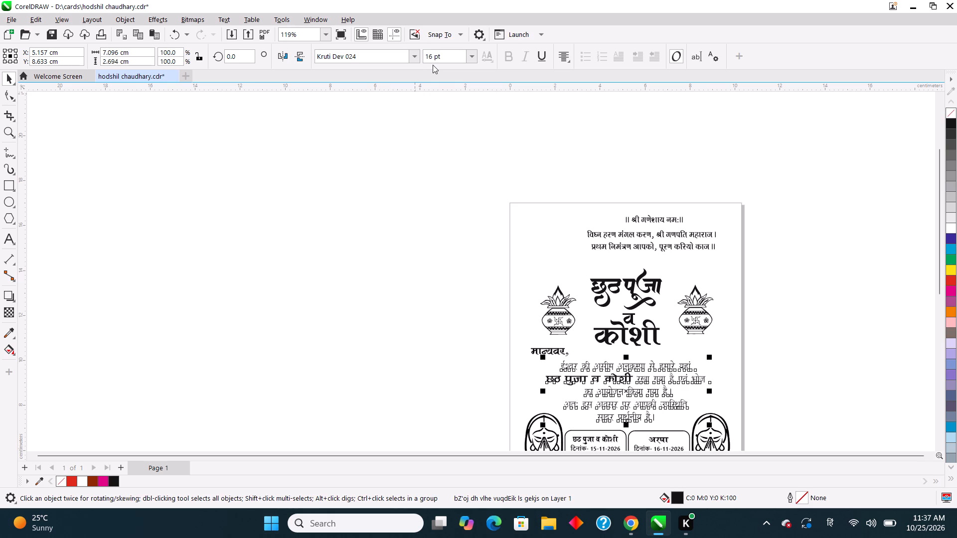
Slightly widen the line spacing of the invitation paragraph with the Shape tool.
click(5, 99)
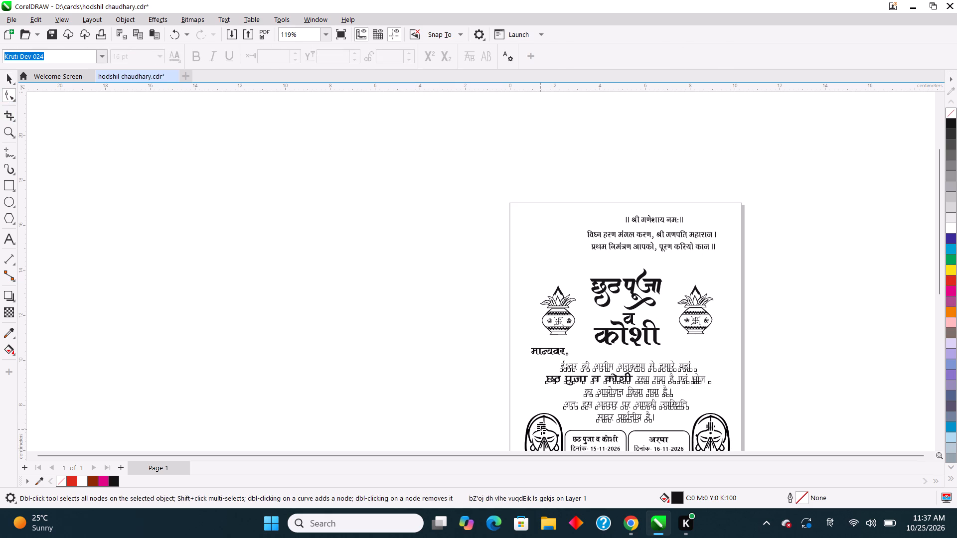
click(541, 430)
click(431, 390)
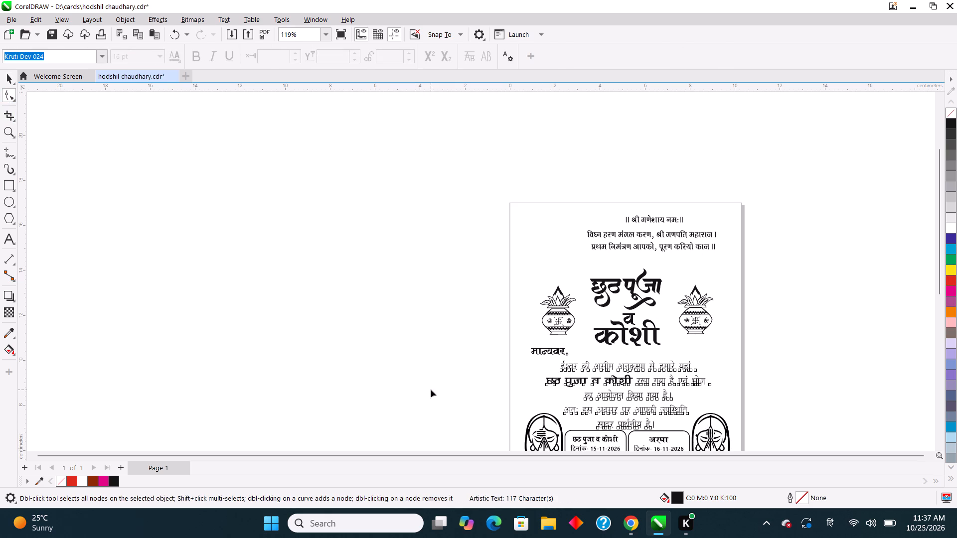
click(0, 81)
click(10, 77)
click(173, 199)
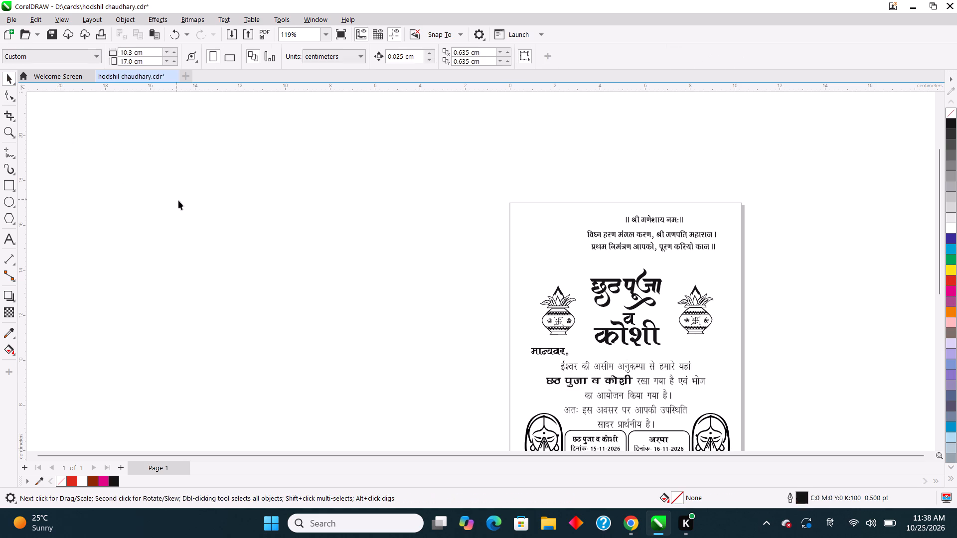
Tighten the invitation paragraph's line spacing with the Shape tool so its last line sits clear above the event date boxes.
click(621, 380)
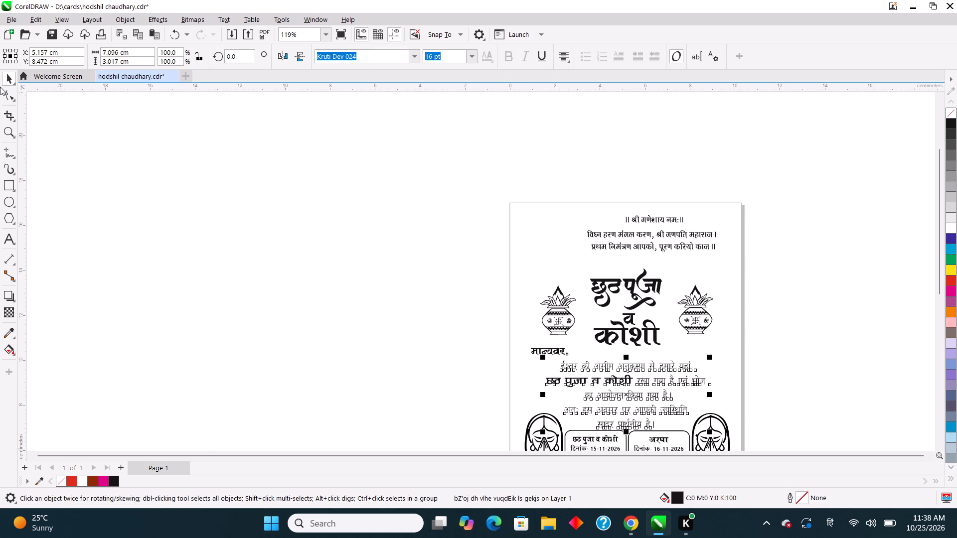
click(11, 97)
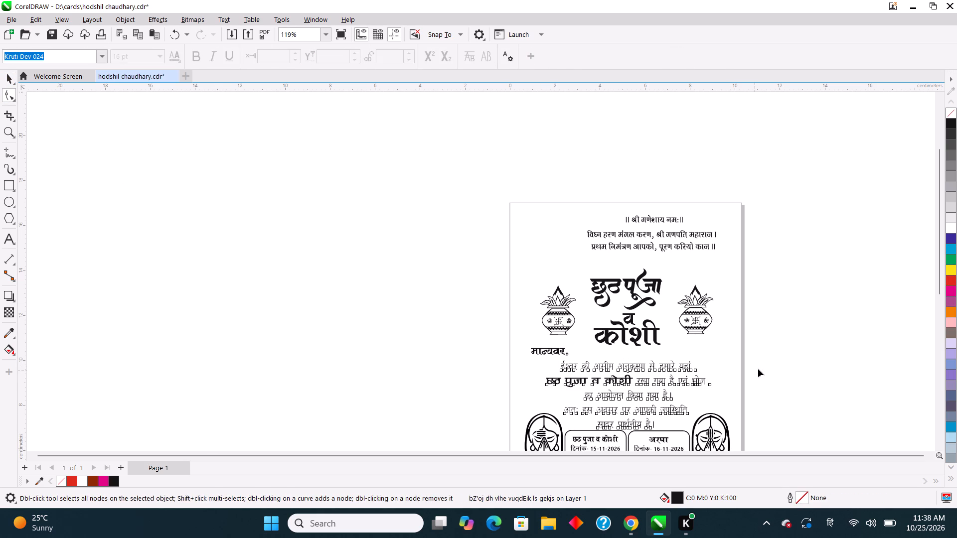
scroll(766, 364, down, 1)
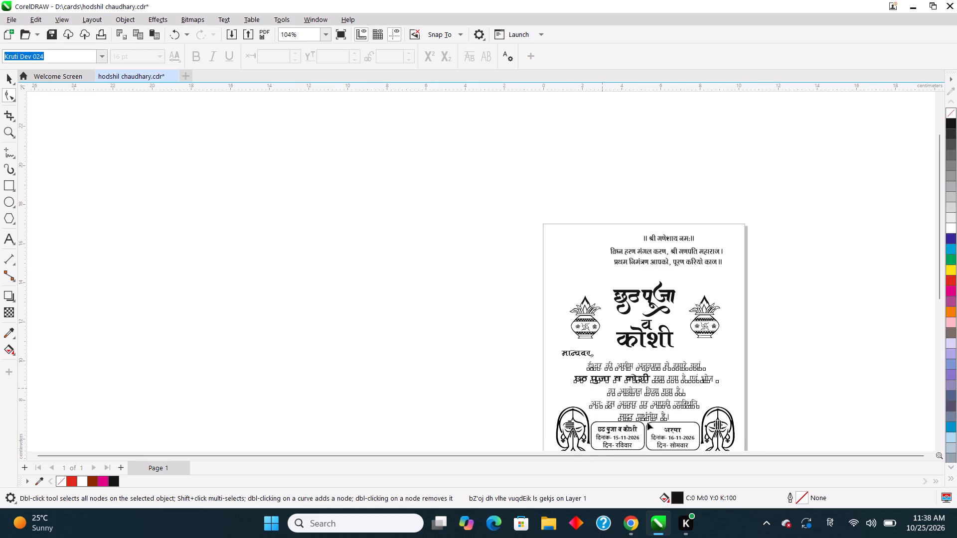
drag(938, 289, 941, 314)
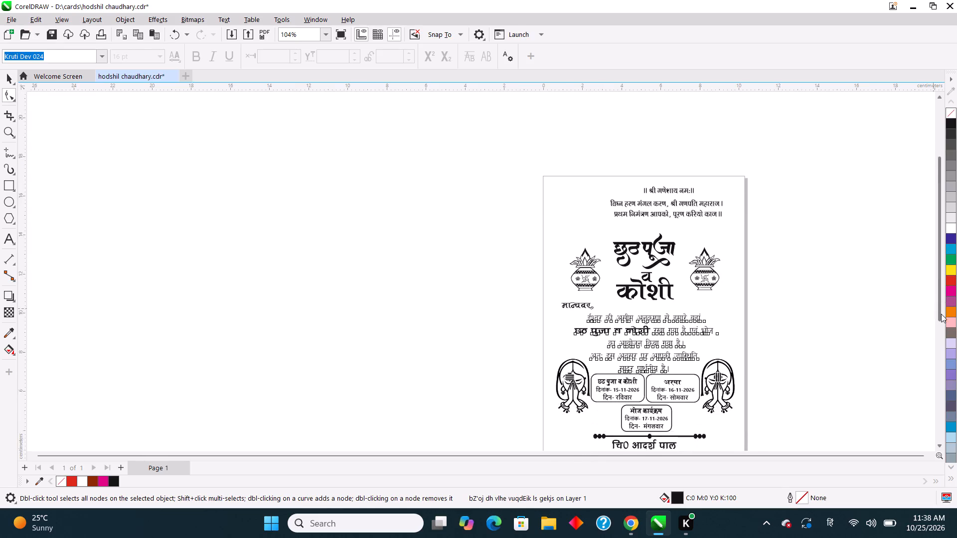
drag(941, 314, 943, 335)
scroll(779, 334, up, 4)
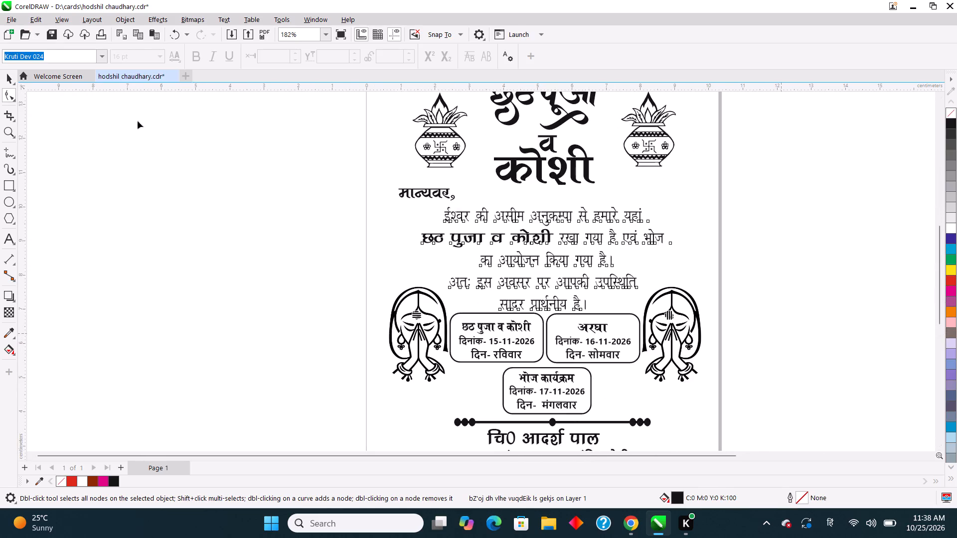
click(9, 99)
click(185, 154)
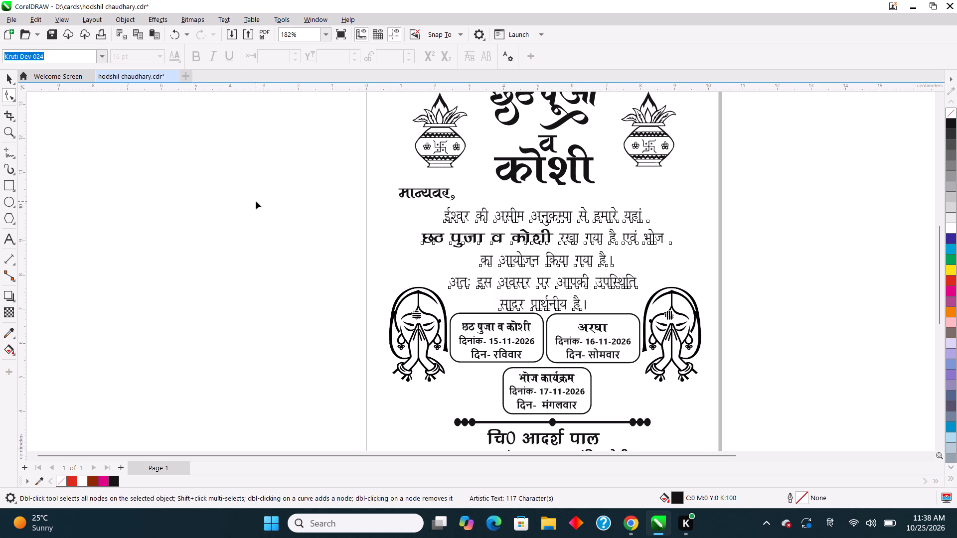
drag(418, 316, 417, 315)
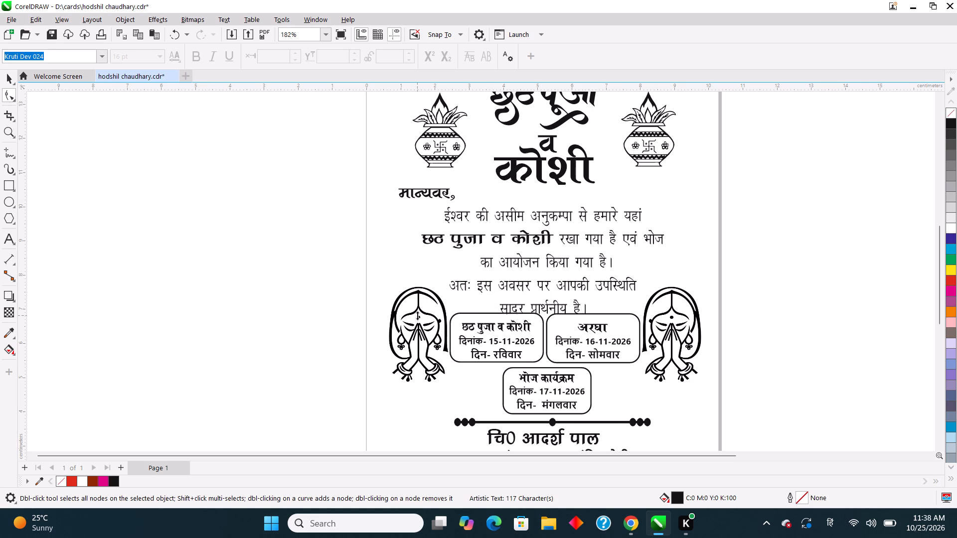
drag(417, 315, 415, 313)
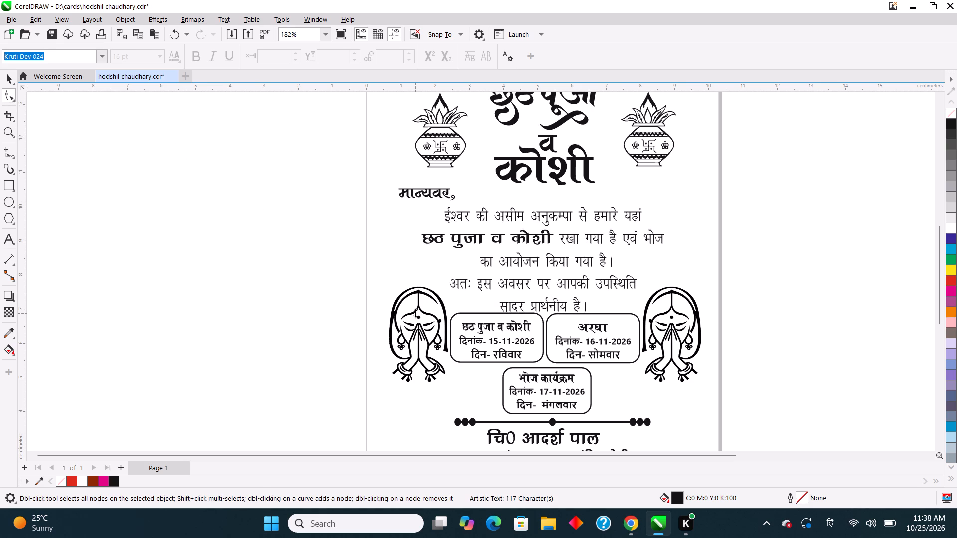
drag(415, 313, 411, 303)
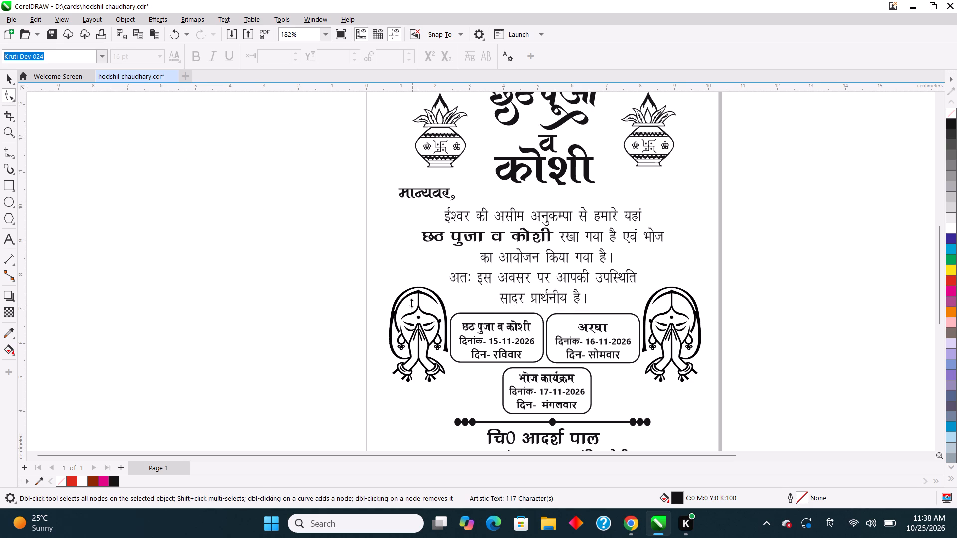
drag(411, 303, 410, 300)
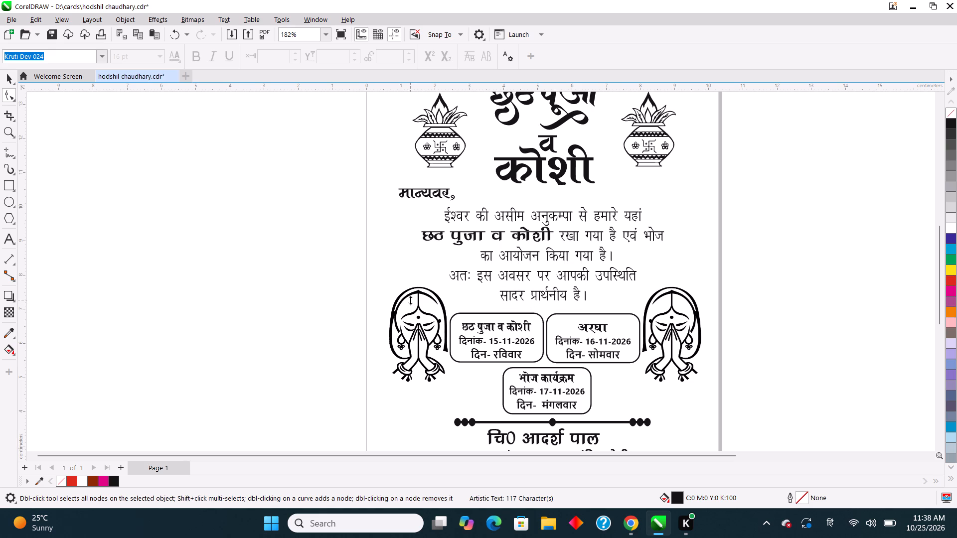
drag(410, 300, 410, 300)
drag(410, 300, 410, 303)
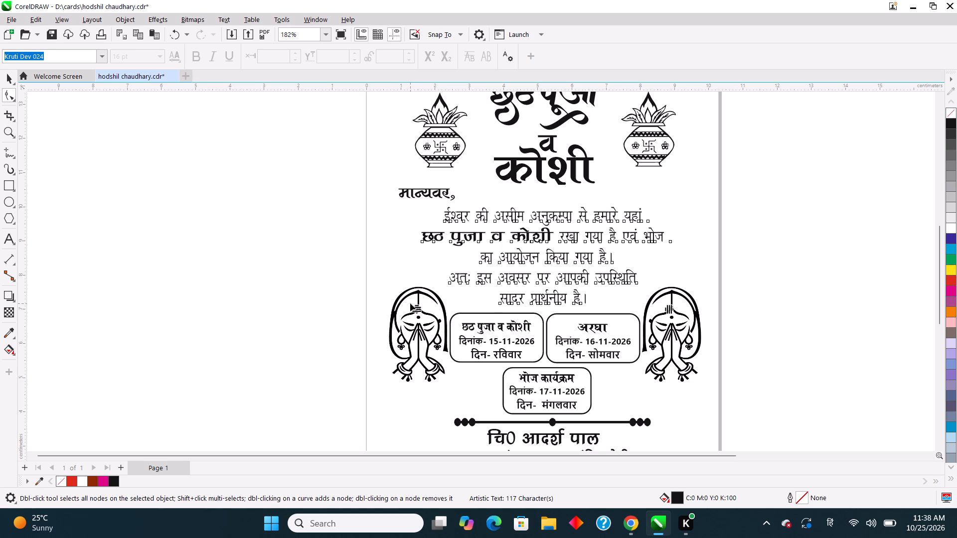
click(6, 76)
click(136, 205)
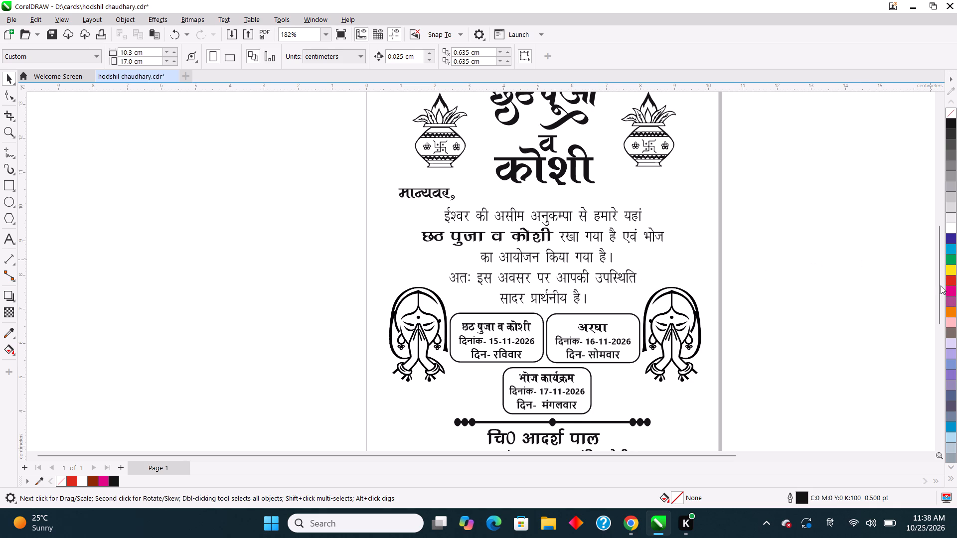
Nudge the kalash beside the left of the छठ पूजा व कोशी title up by 0.025 cm.
drag(941, 285, 941, 242)
click(440, 298)
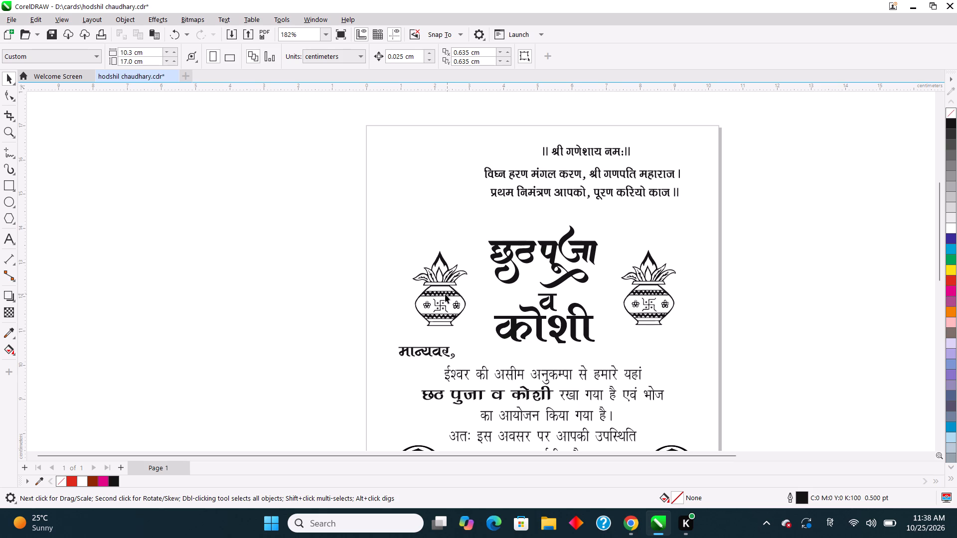
click(447, 275)
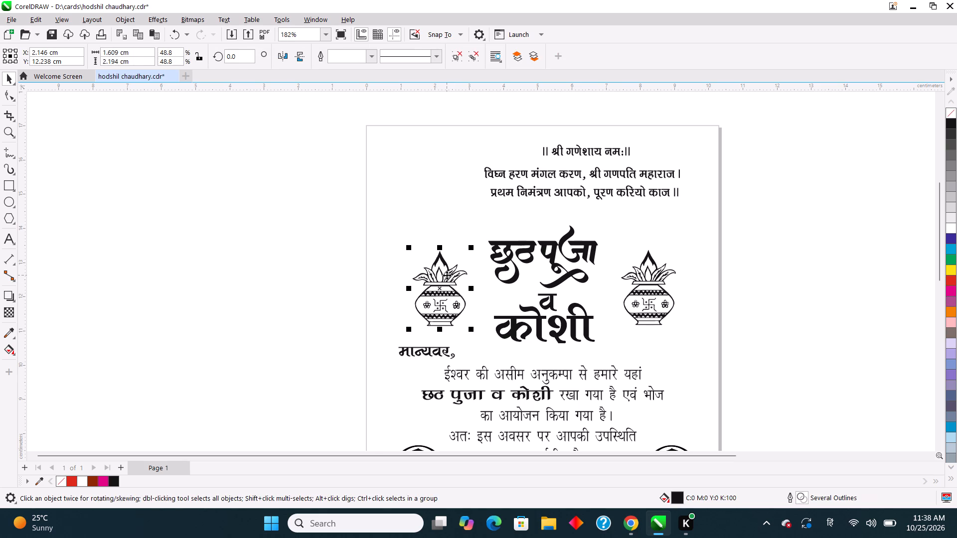
key(Up)
click(853, 302)
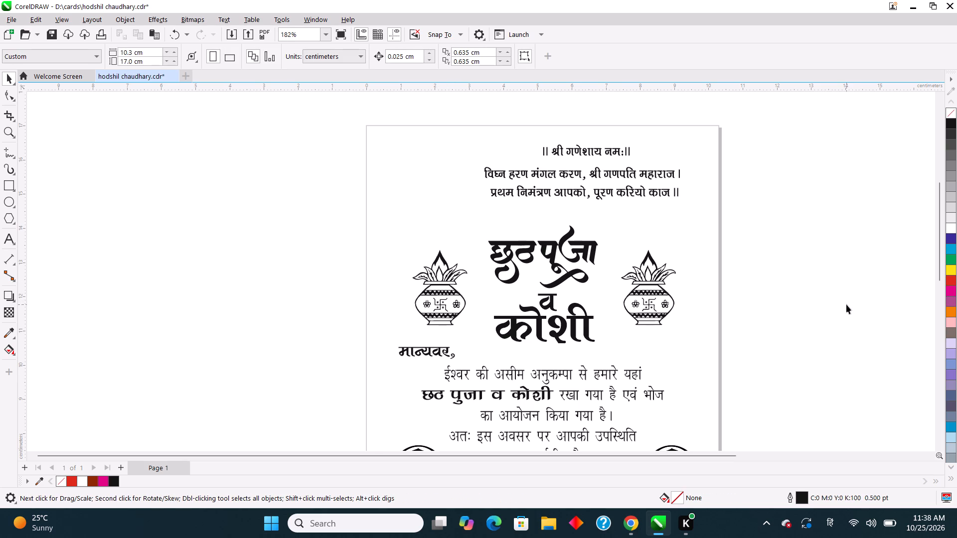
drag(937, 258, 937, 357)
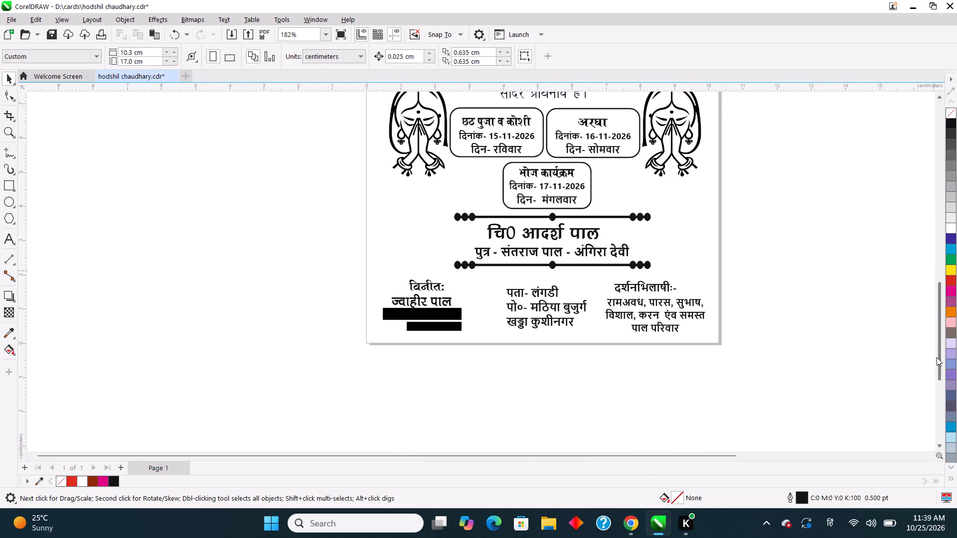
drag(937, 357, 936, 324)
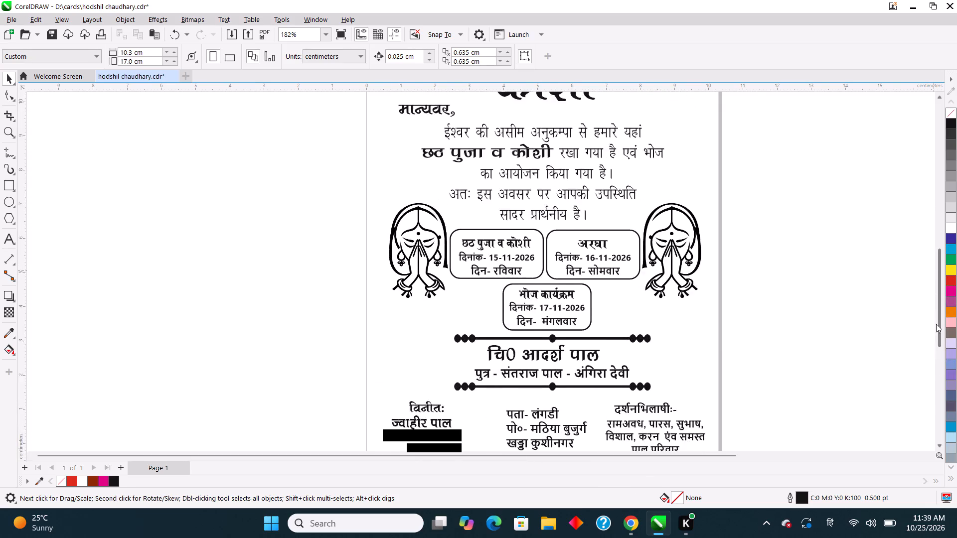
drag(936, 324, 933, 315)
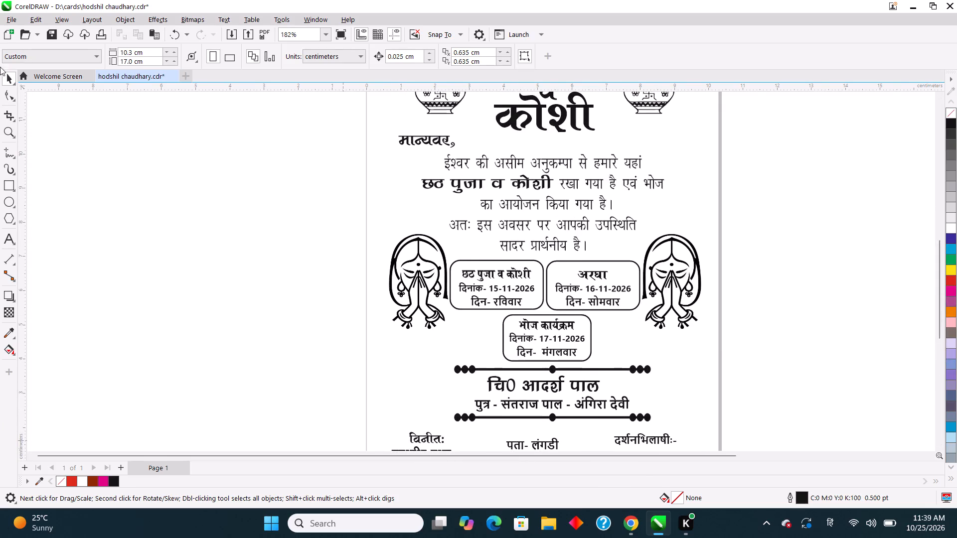
Start saving the drawing as a new file and clear the proposed file name.
click(11, 21)
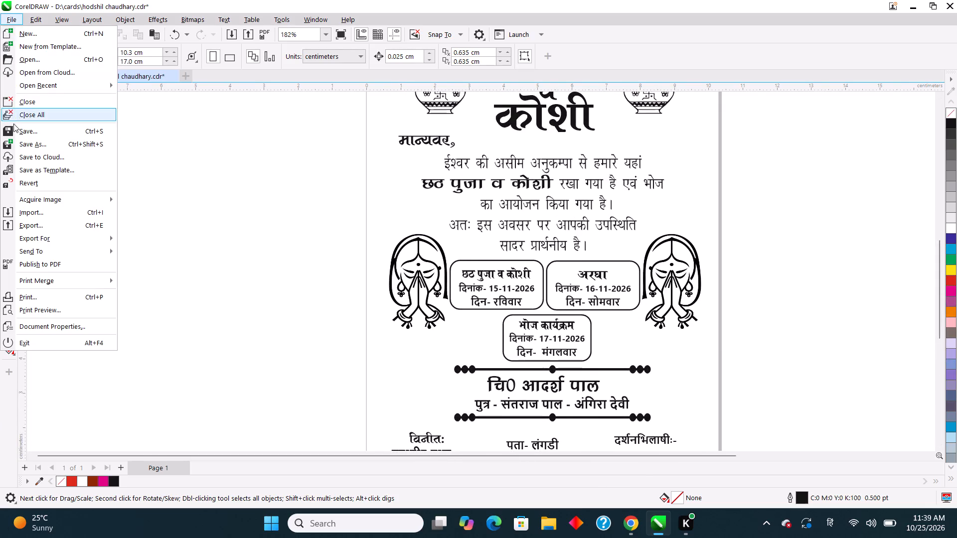
click(26, 141)
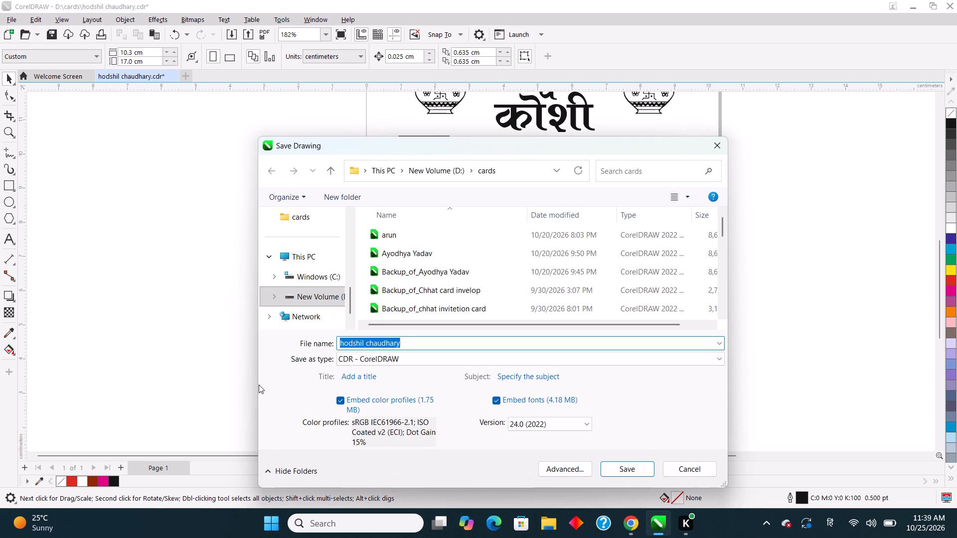
key(BackSpace)
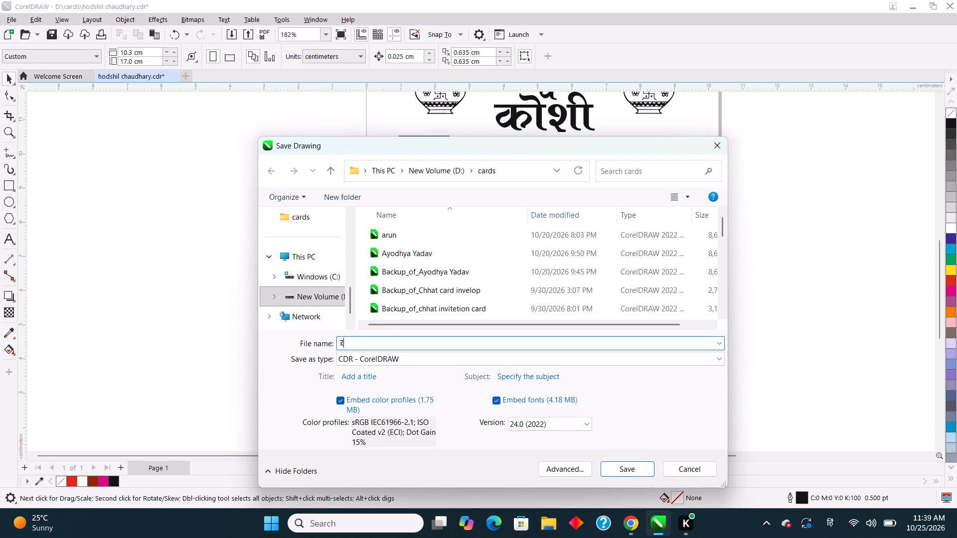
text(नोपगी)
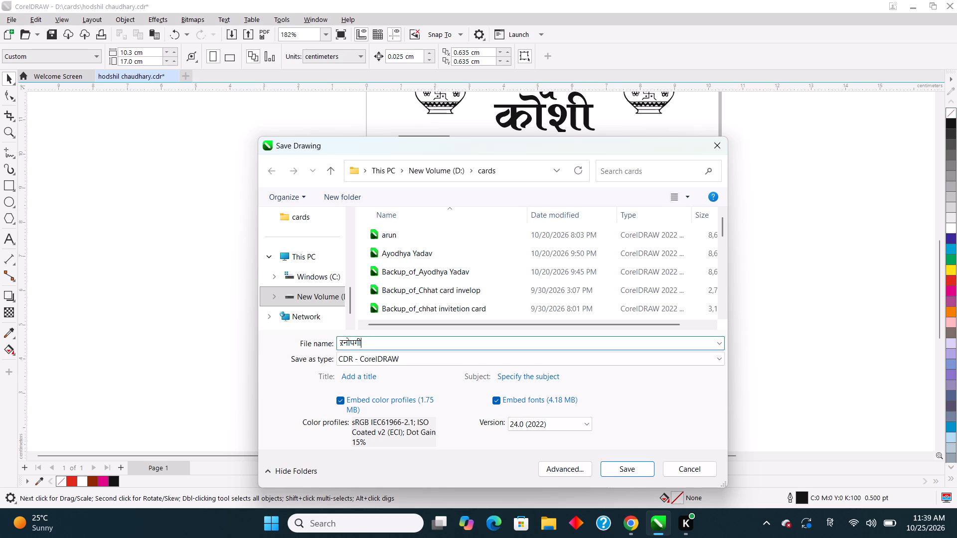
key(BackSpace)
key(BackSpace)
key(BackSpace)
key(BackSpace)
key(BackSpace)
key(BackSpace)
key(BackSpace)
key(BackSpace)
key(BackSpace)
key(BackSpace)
Switch the input language to English (United States) and save the drawing as CDR in the cards folder, named with the host's name plus "card".
click(826, 521)
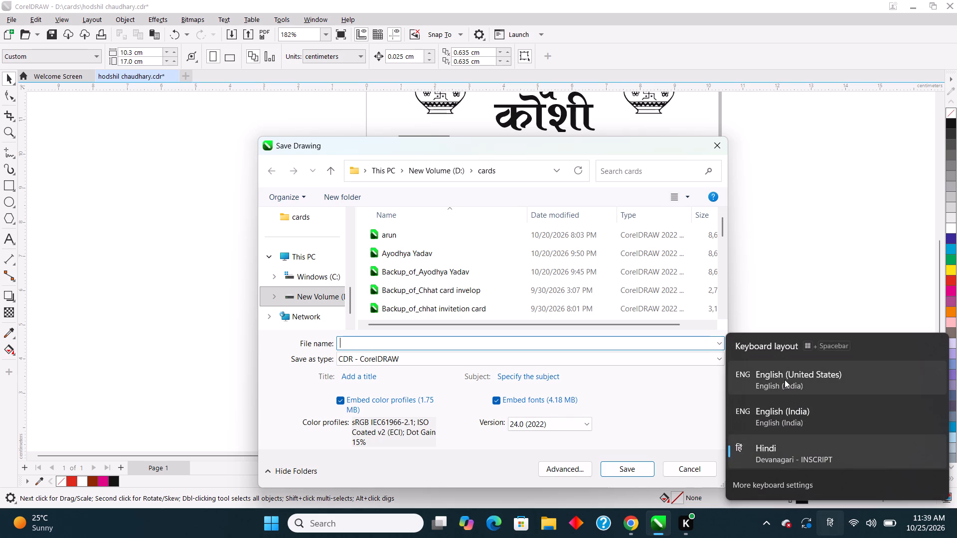
click(785, 380)
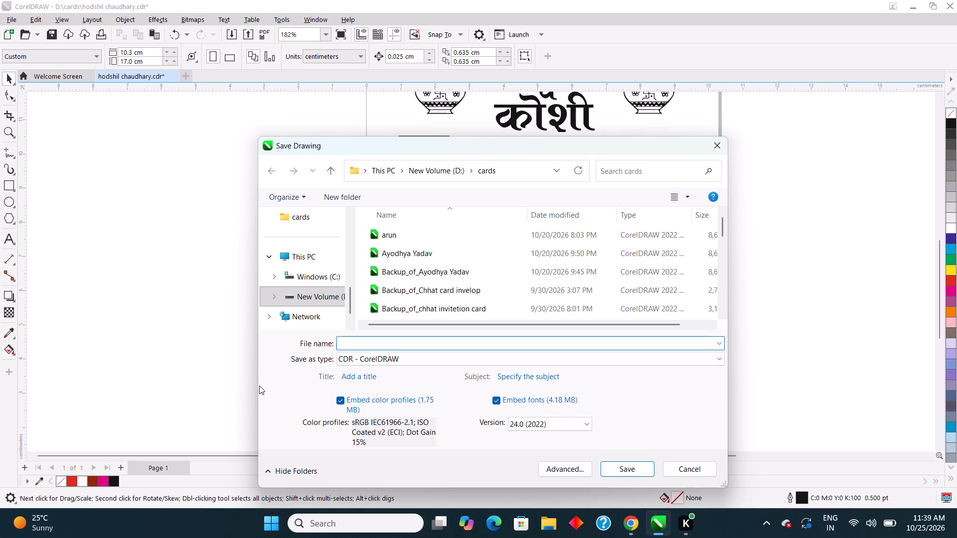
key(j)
key(BackSpace)
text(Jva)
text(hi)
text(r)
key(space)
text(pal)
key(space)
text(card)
click(620, 469)
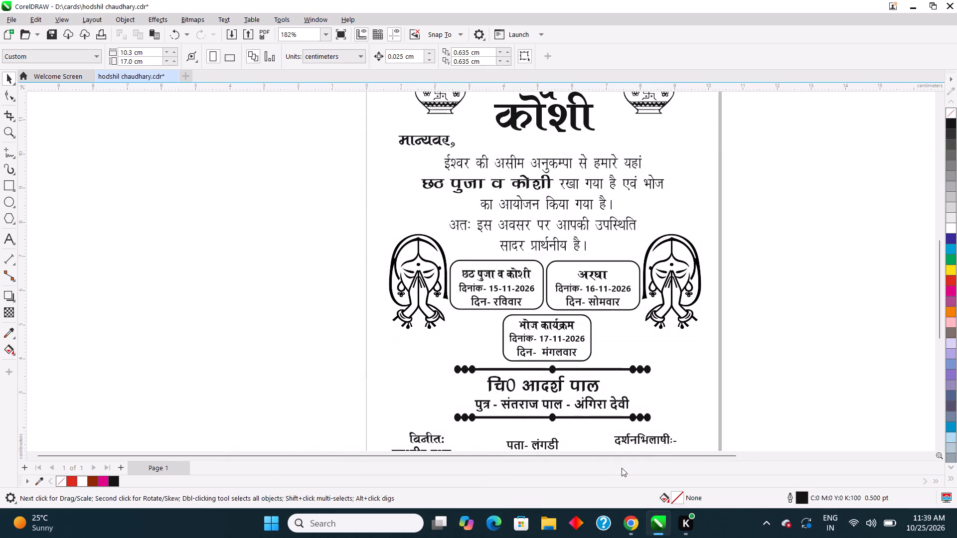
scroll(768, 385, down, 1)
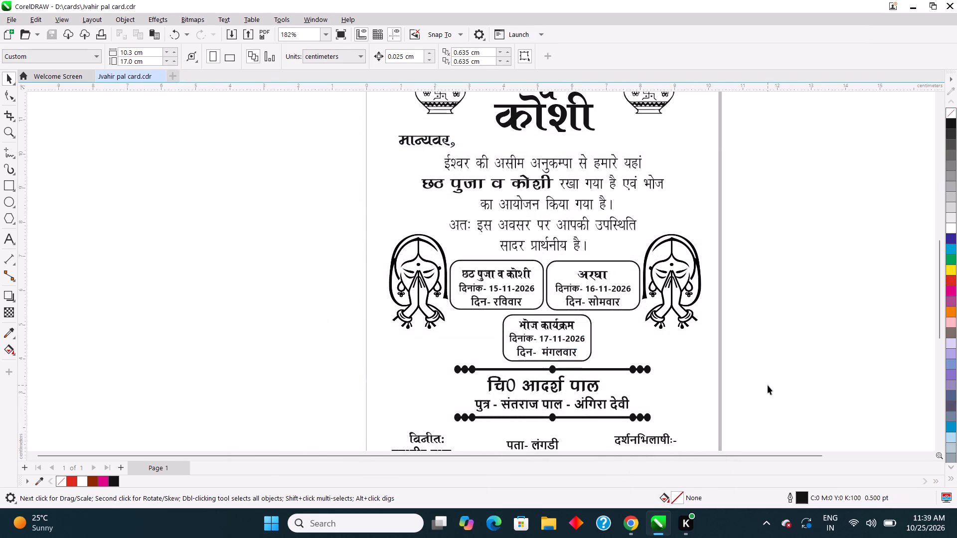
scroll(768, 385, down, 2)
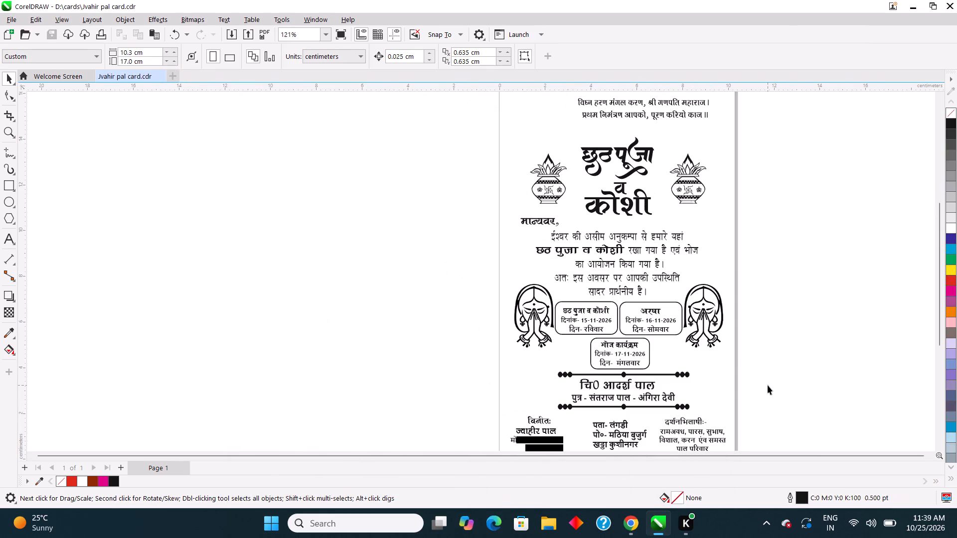
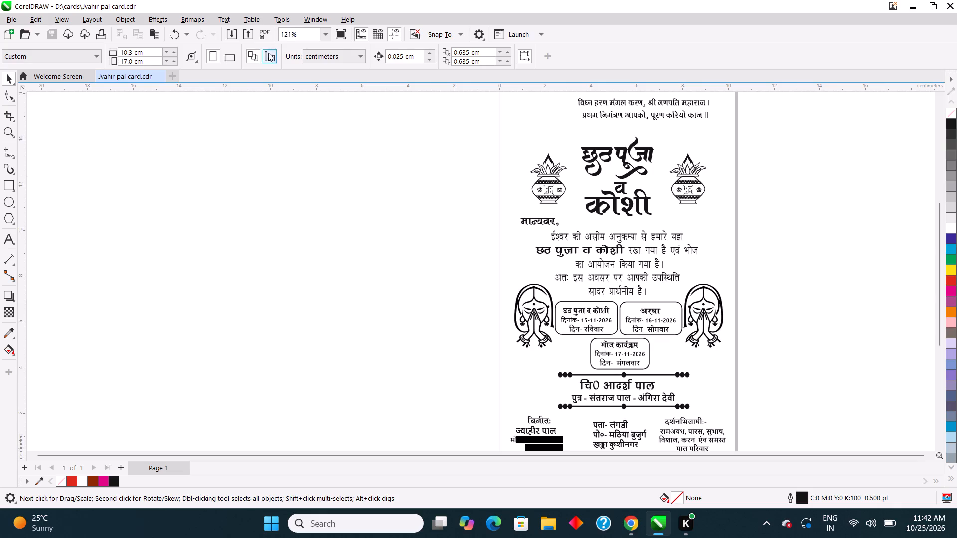
Publish the finished card as a PDF in the Downloads folder with the proposed file name and Document Distribution preset.
click(266, 35)
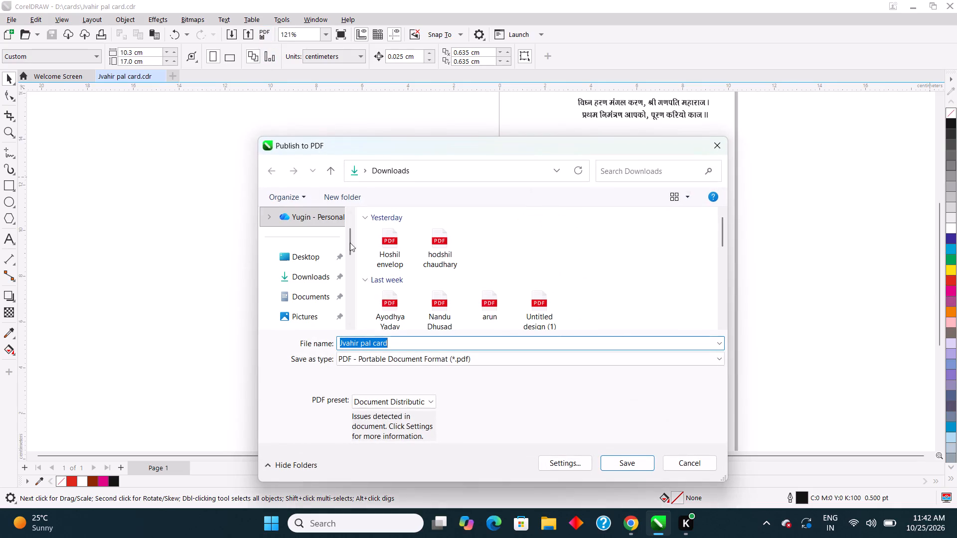
click(628, 465)
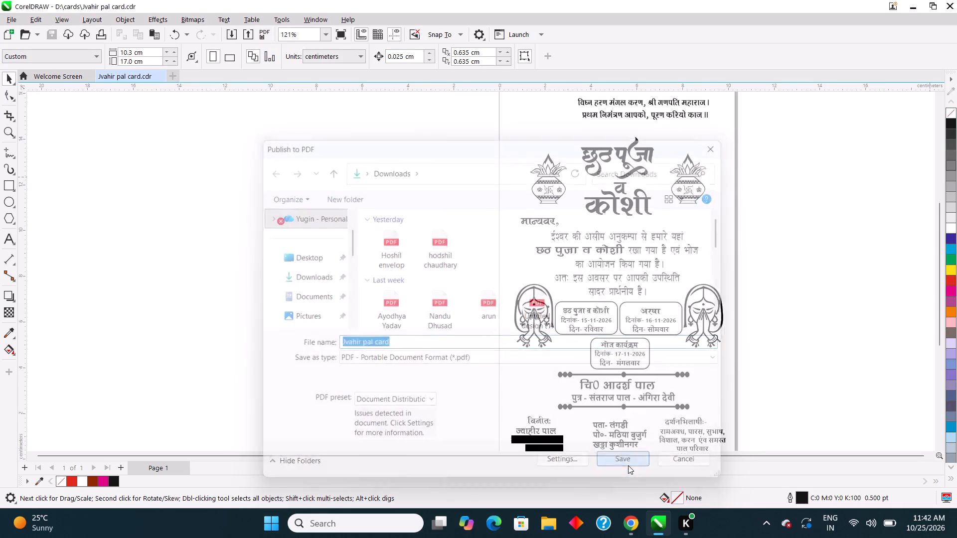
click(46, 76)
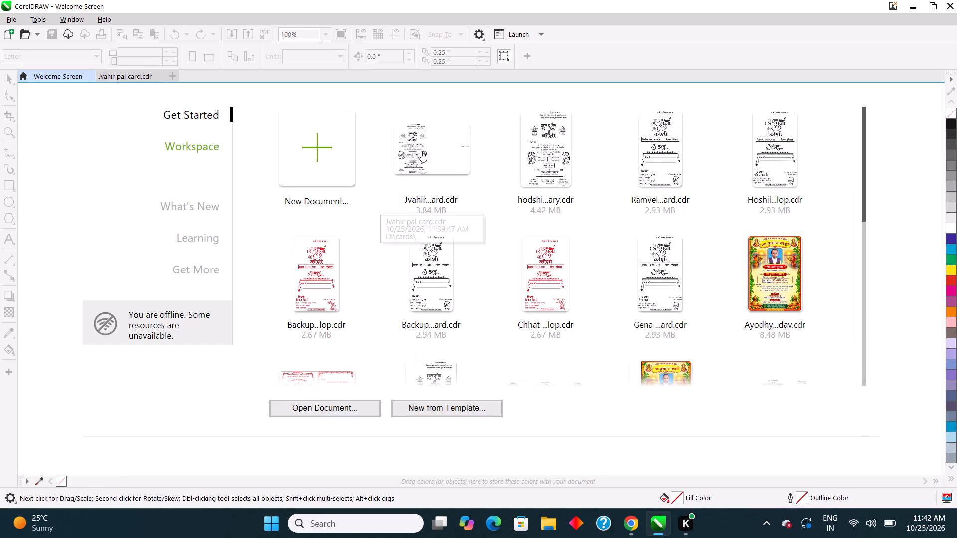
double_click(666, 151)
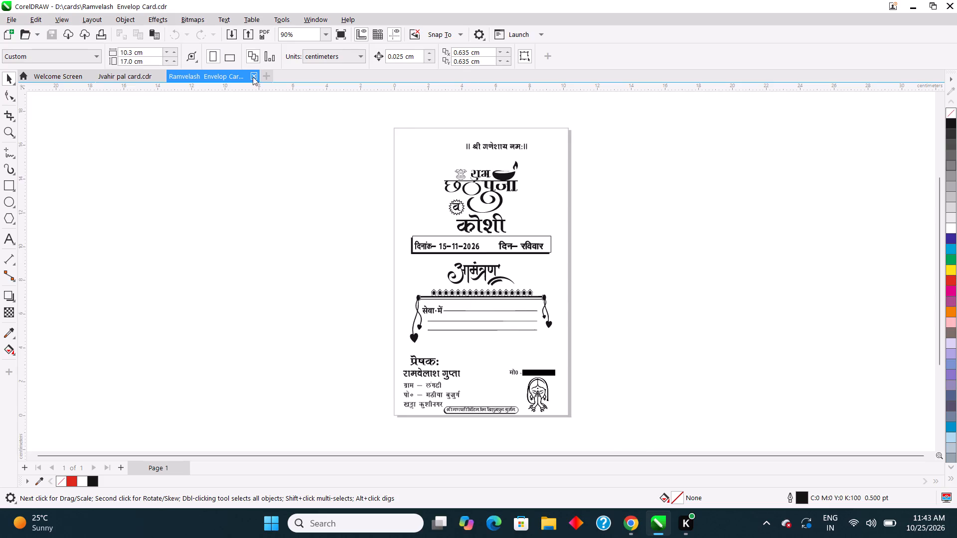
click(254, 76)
Open the existing Hoshil envelop drawing from the recent files as the base for the envelope.
click(63, 79)
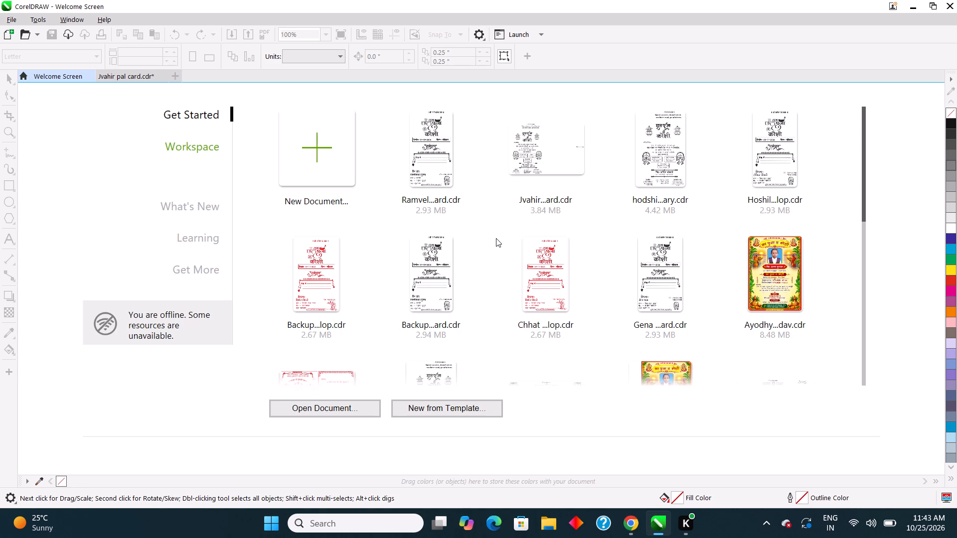
scroll(498, 237, down, 1)
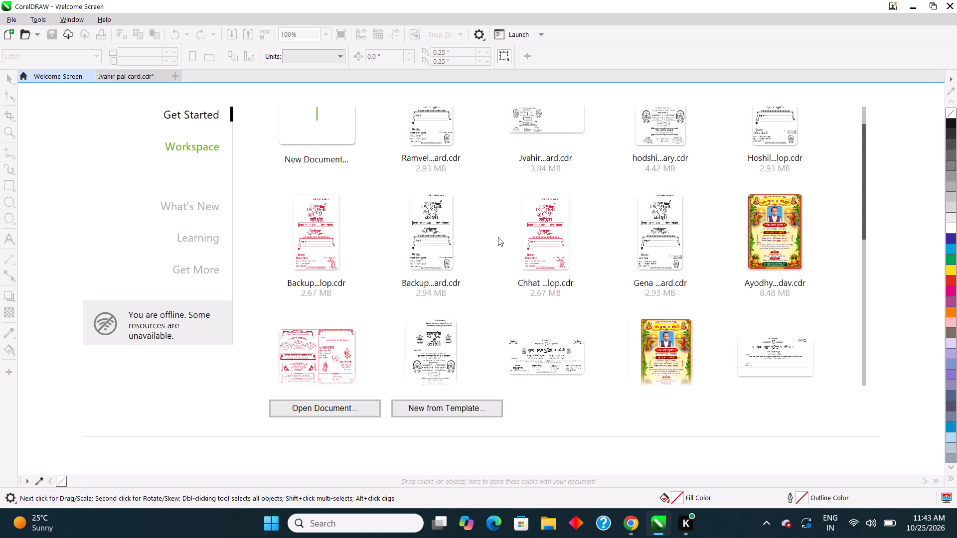
double_click(769, 118)
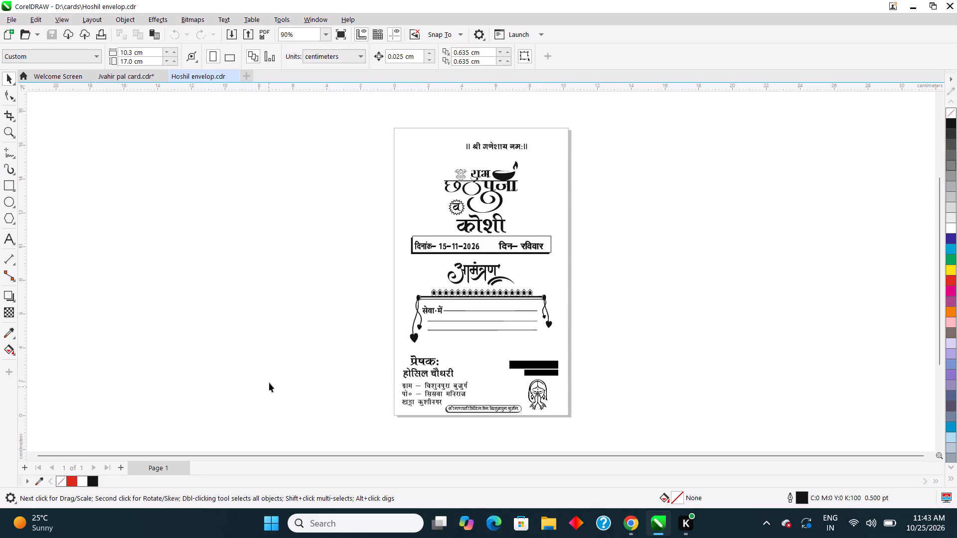
Copy the host's name from below the विनीतः heading on the card and replace the envelope's sender name with it.
click(8, 240)
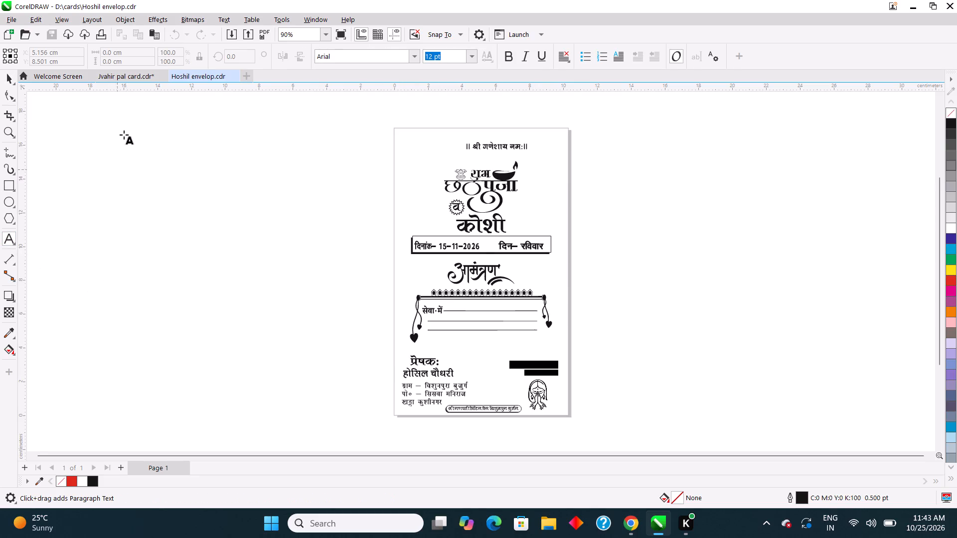
click(121, 78)
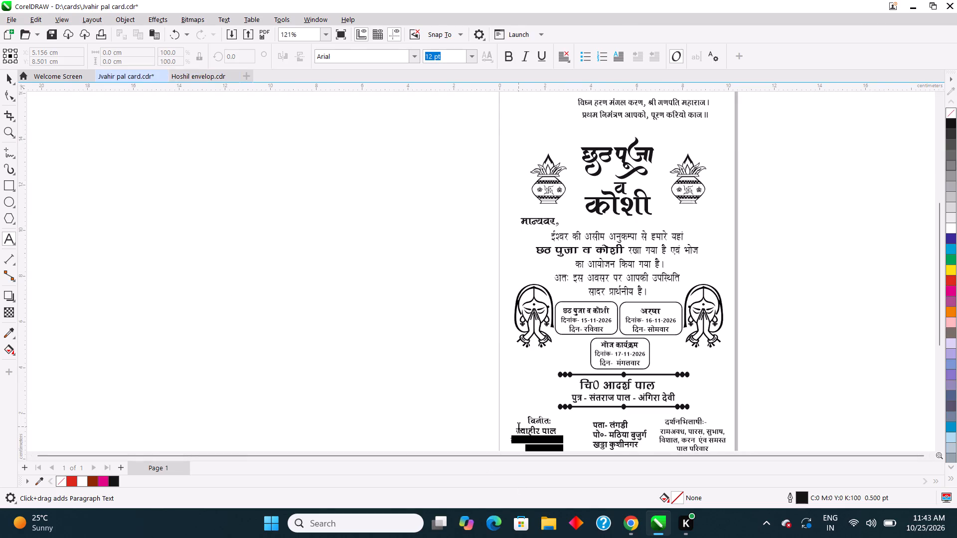
drag(516, 428, 561, 427)
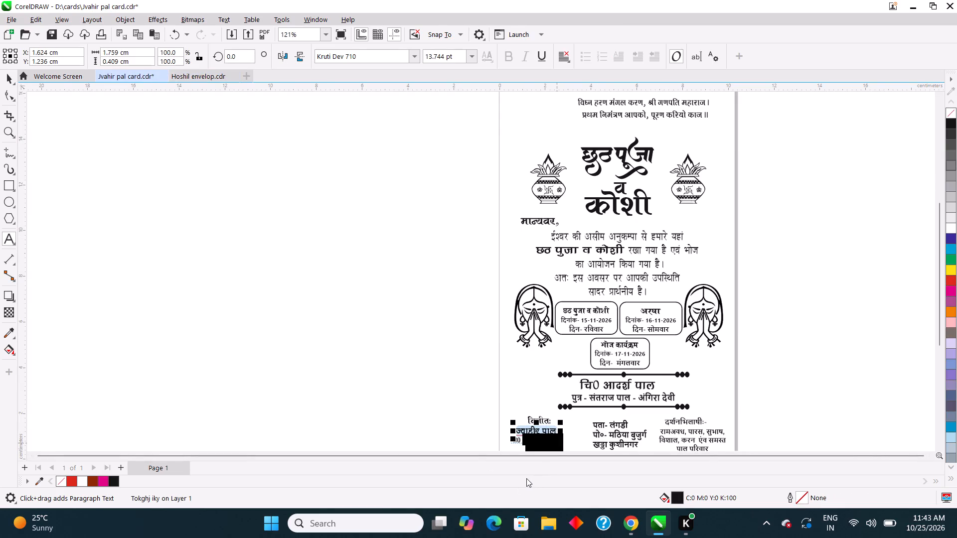
key(ctrl+v)
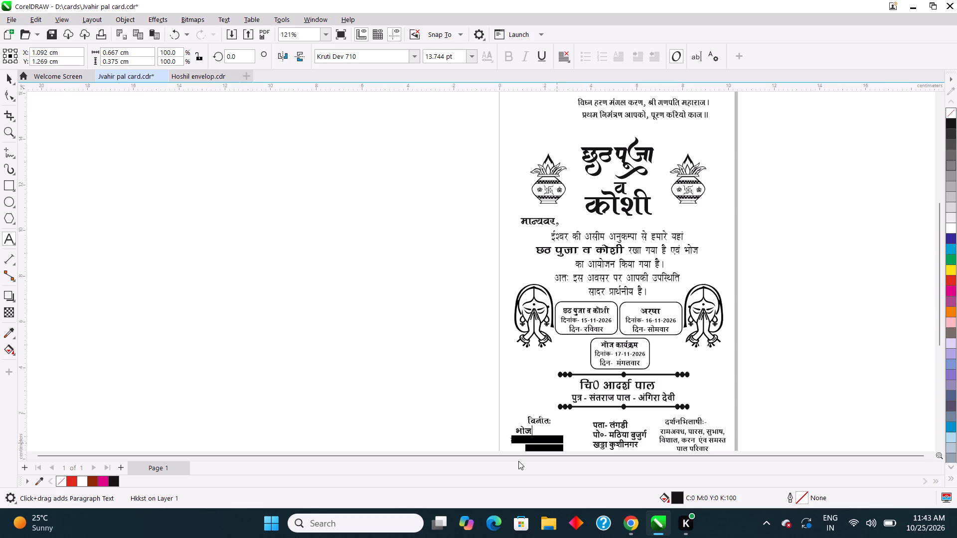
key(ctrl+z)
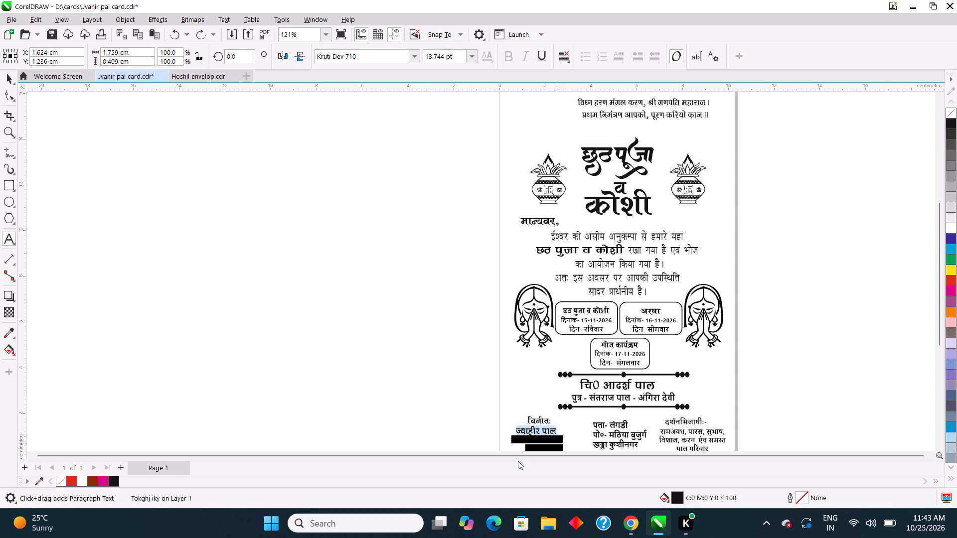
key(ctrl+c)
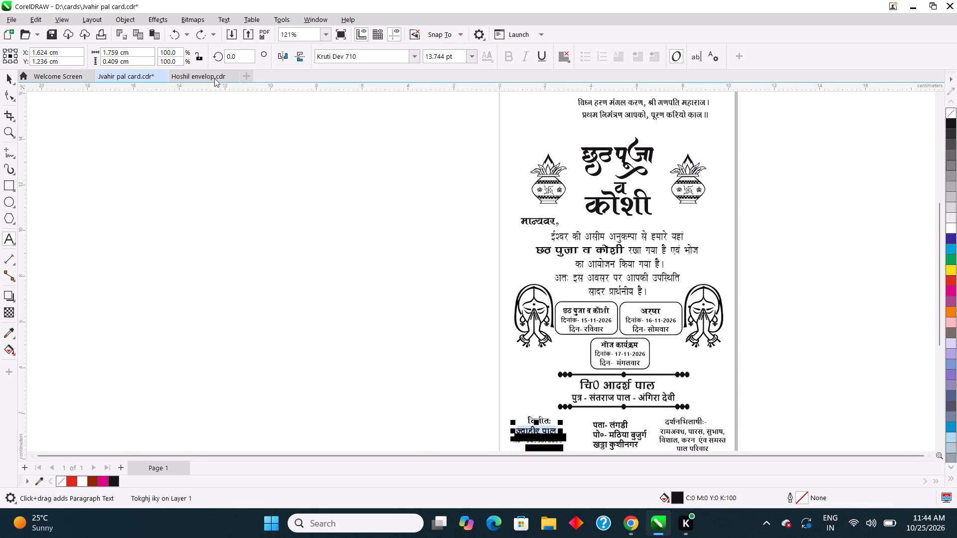
click(199, 74)
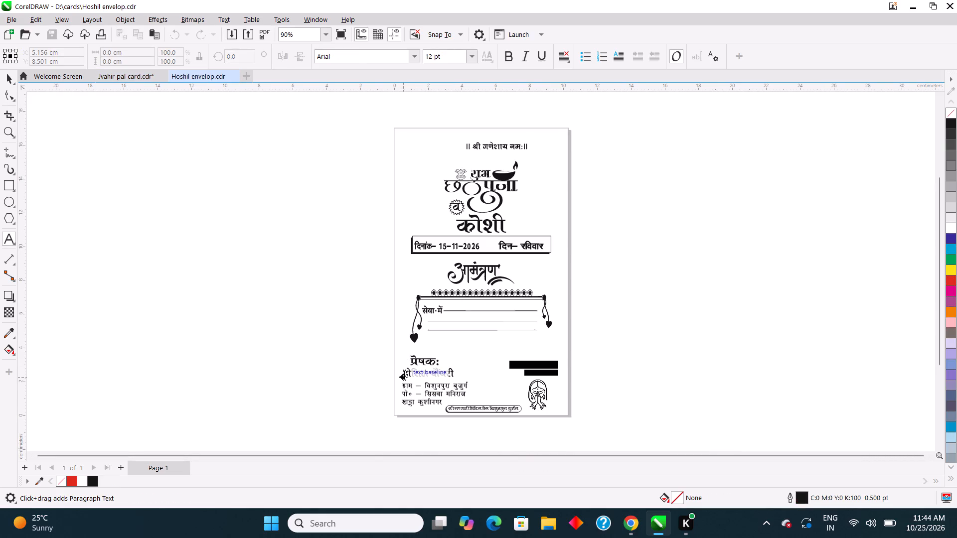
drag(404, 374, 454, 374)
key(ctrl+v)
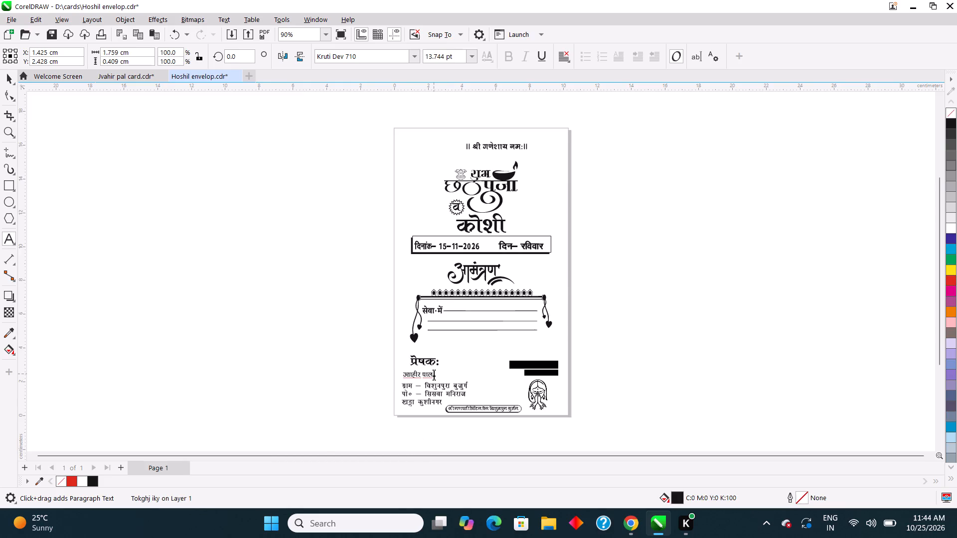
Enlarge the pasted sender name on the envelope, trying 20 pt and settling on 22 pt.
drag(434, 374, 399, 374)
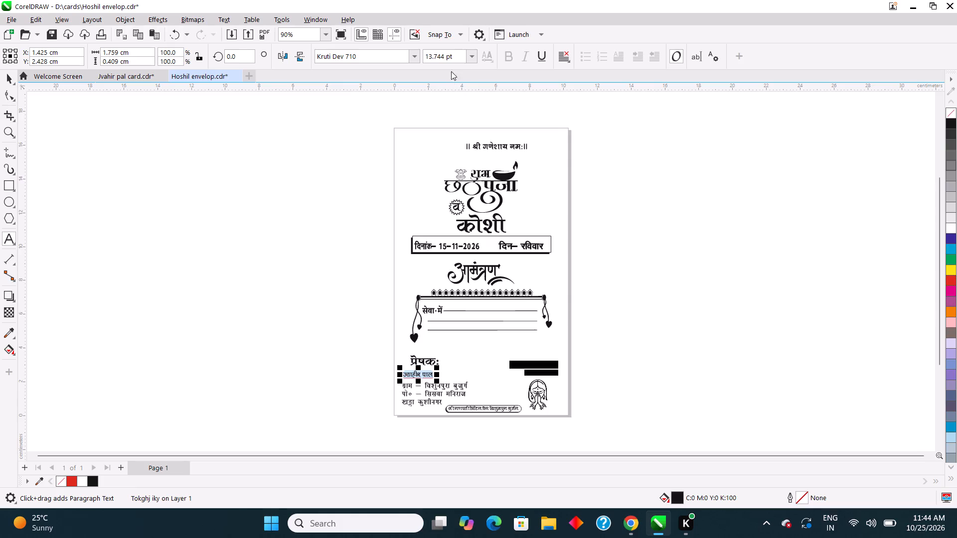
drag(457, 54, 409, 61)
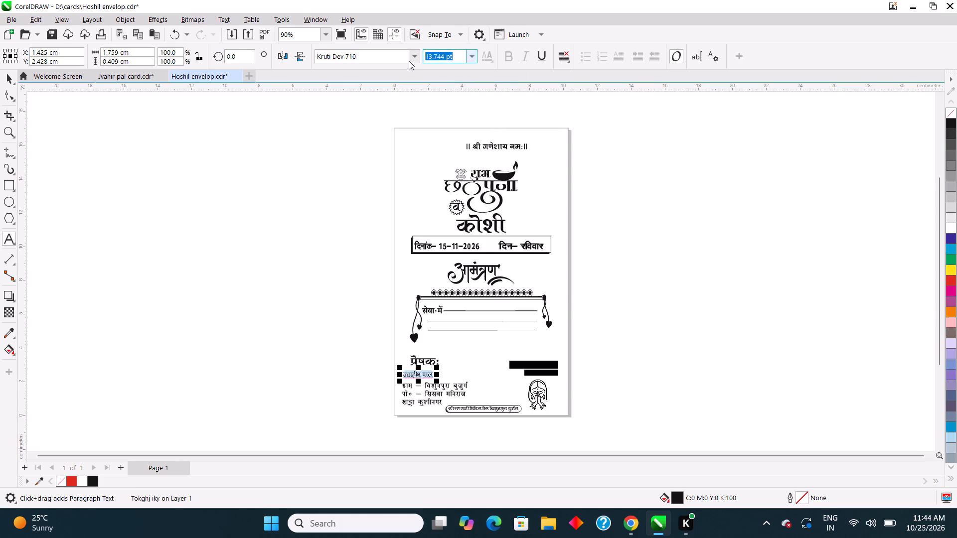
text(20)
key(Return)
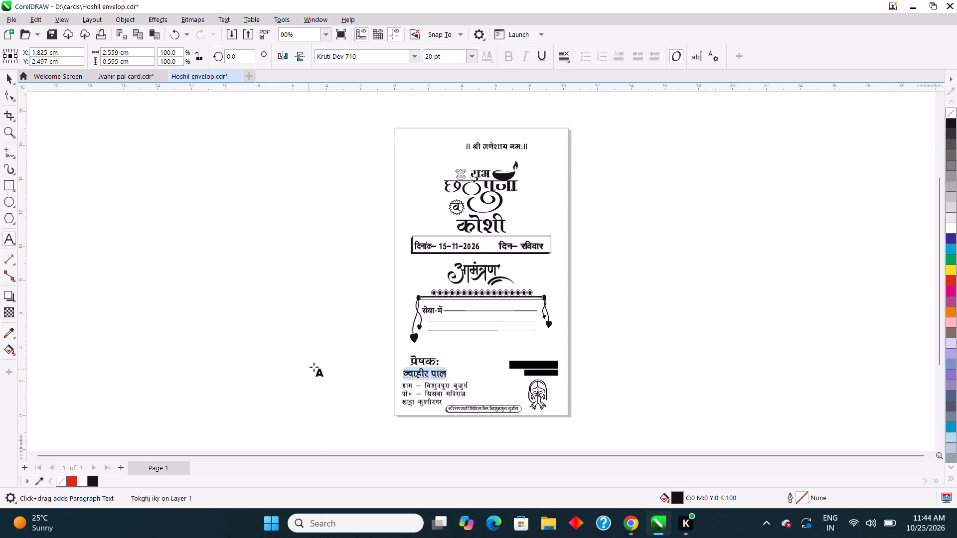
drag(452, 58, 380, 62)
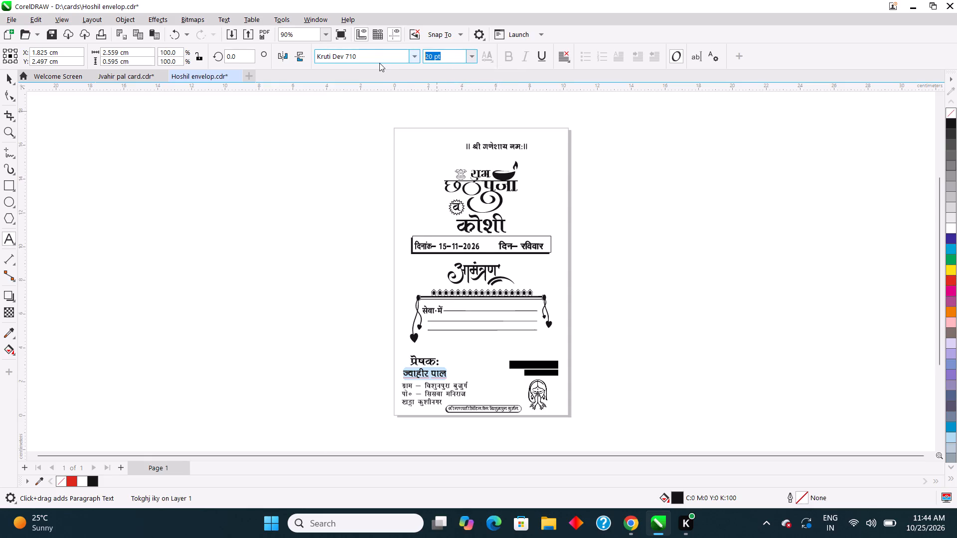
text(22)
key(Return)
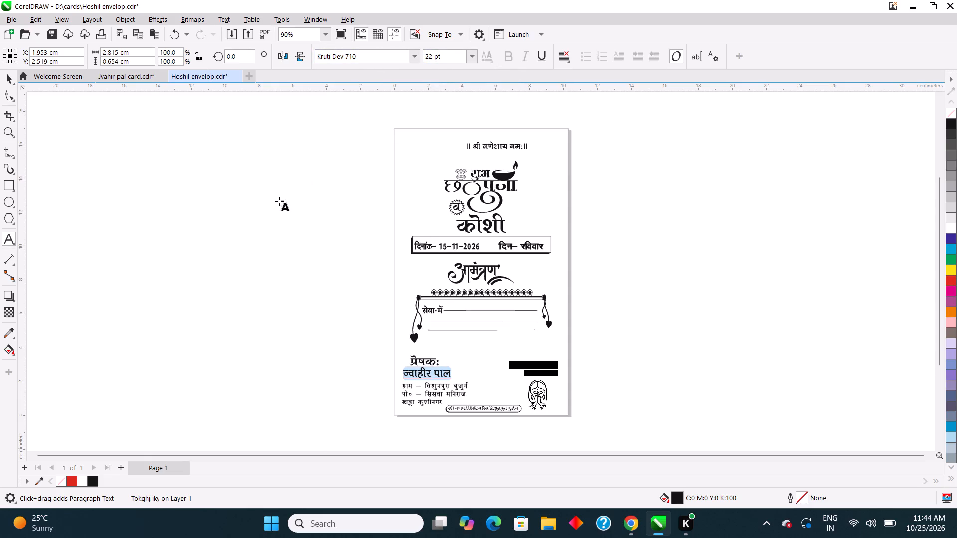
click(11, 75)
click(93, 168)
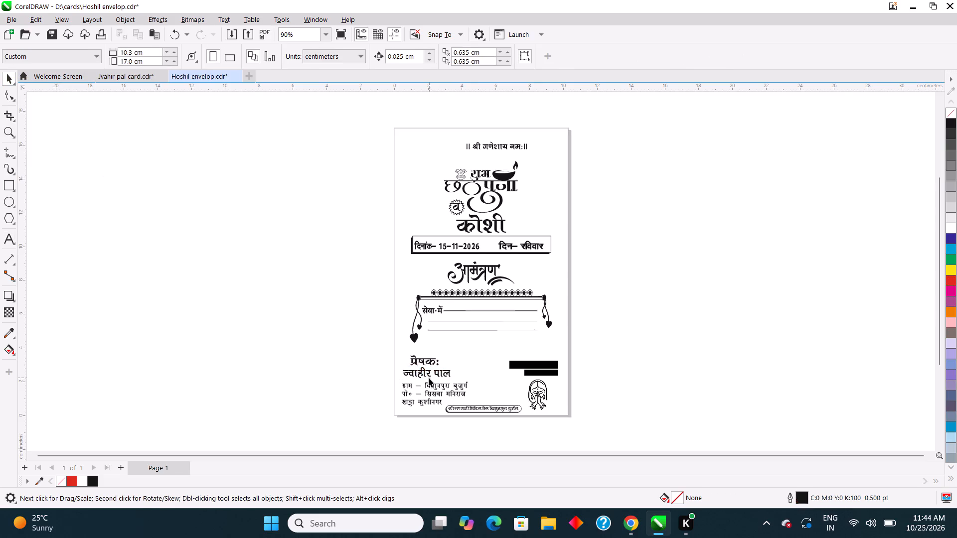
Nudge the प्रेषक: heading above the sender name up by 0.025 cm.
click(423, 373)
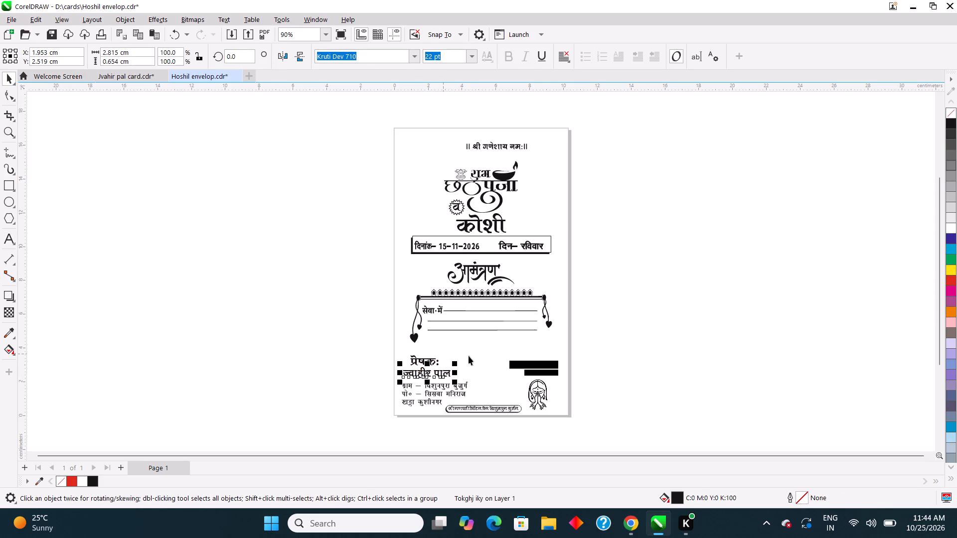
click(462, 349)
click(421, 359)
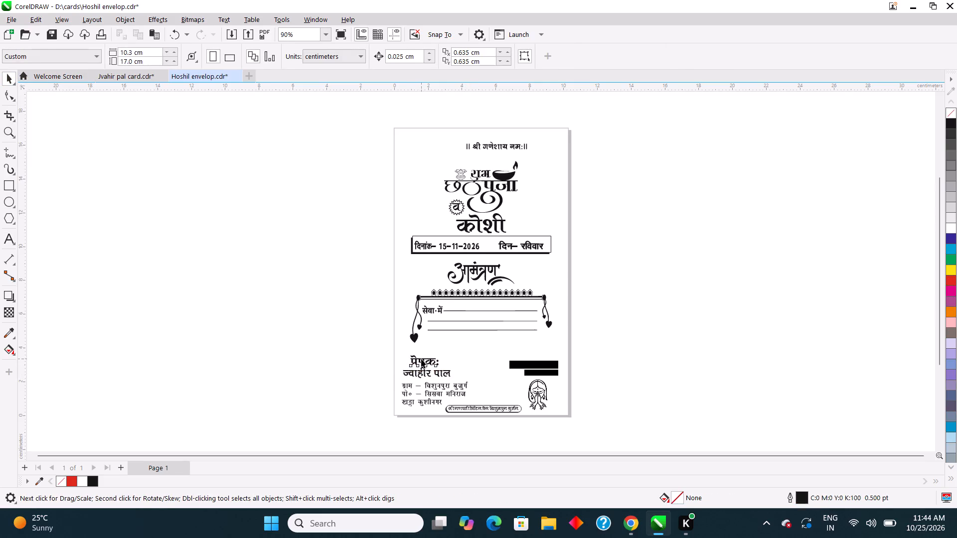
key(Up)
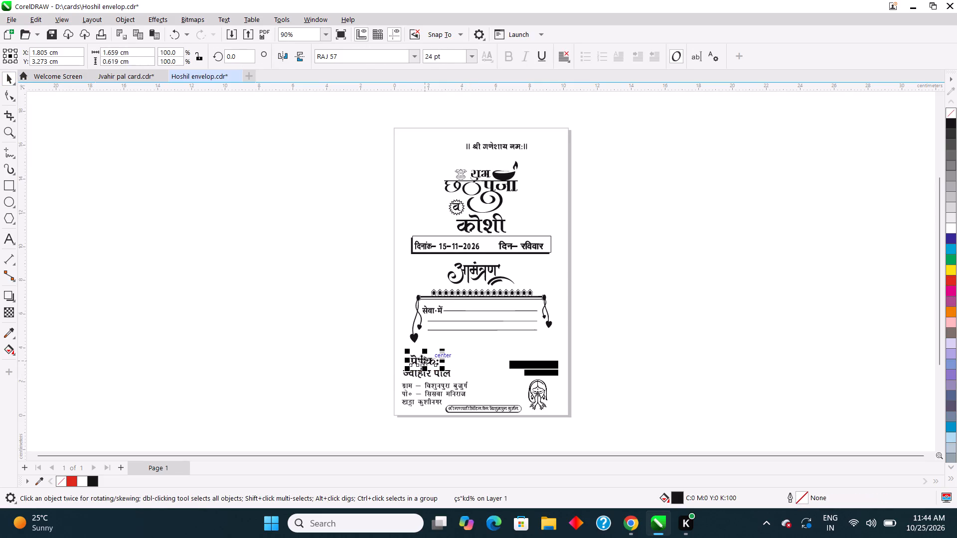
click(632, 338)
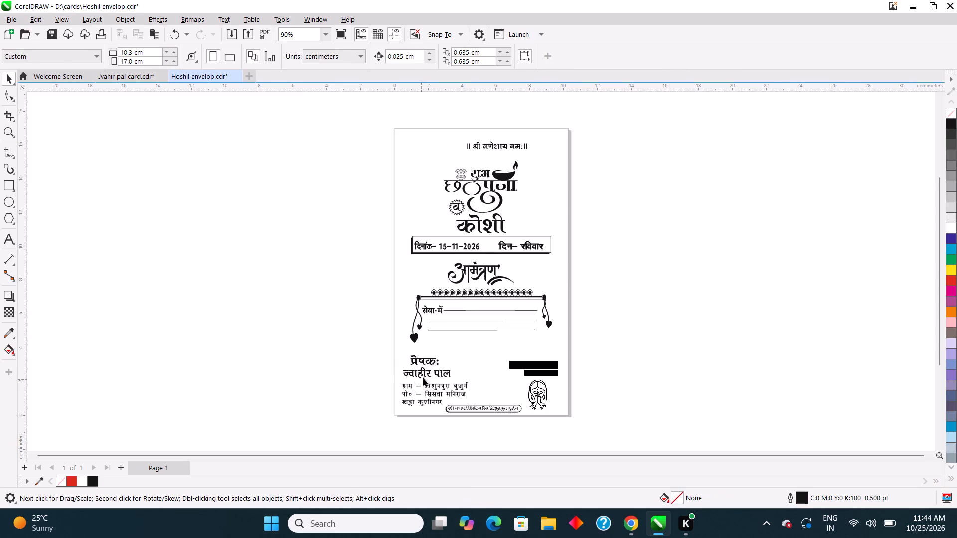
Align the sender name's horizontal centre with the प्रेषक: heading above it.
click(423, 375)
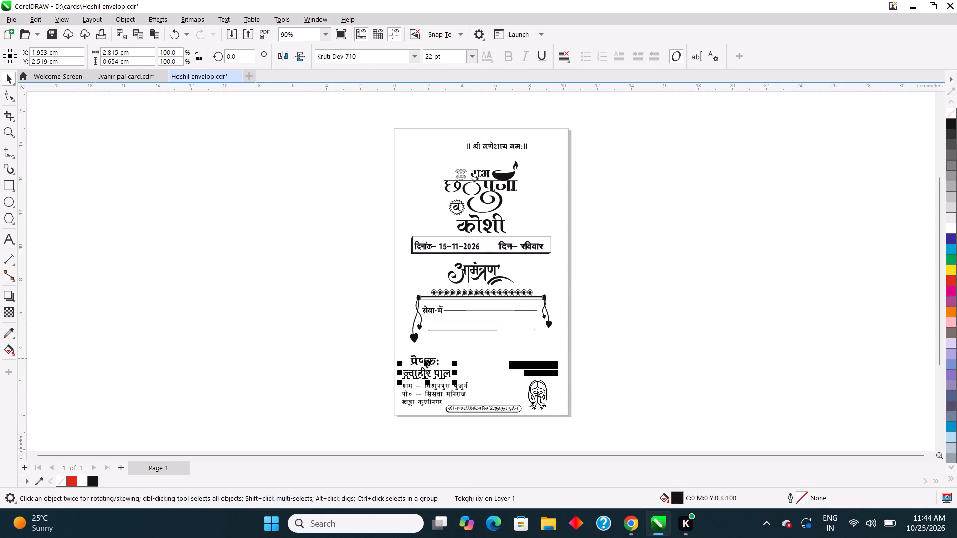
shift+click(418, 361)
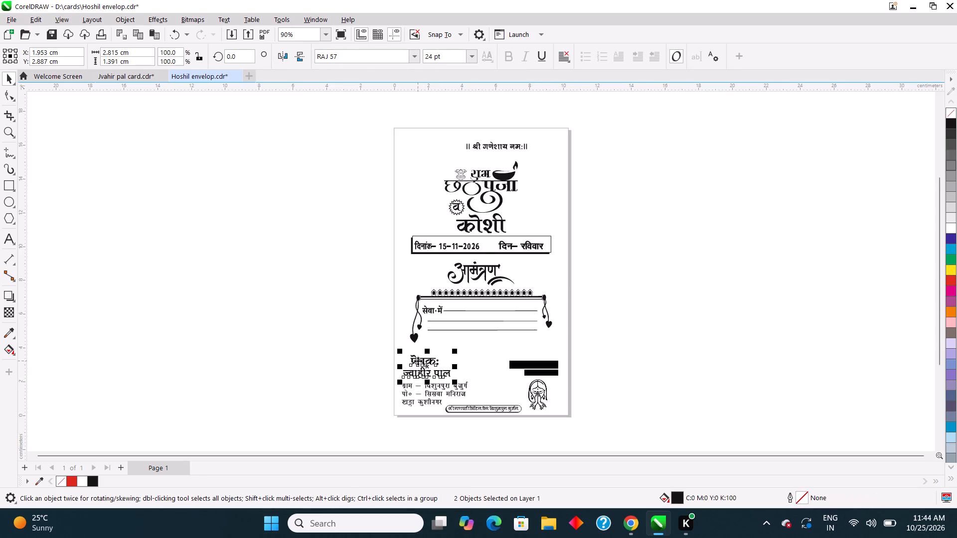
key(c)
click(676, 368)
Move the envelope's old sender address block off the page into the empty area beside it.
click(436, 392)
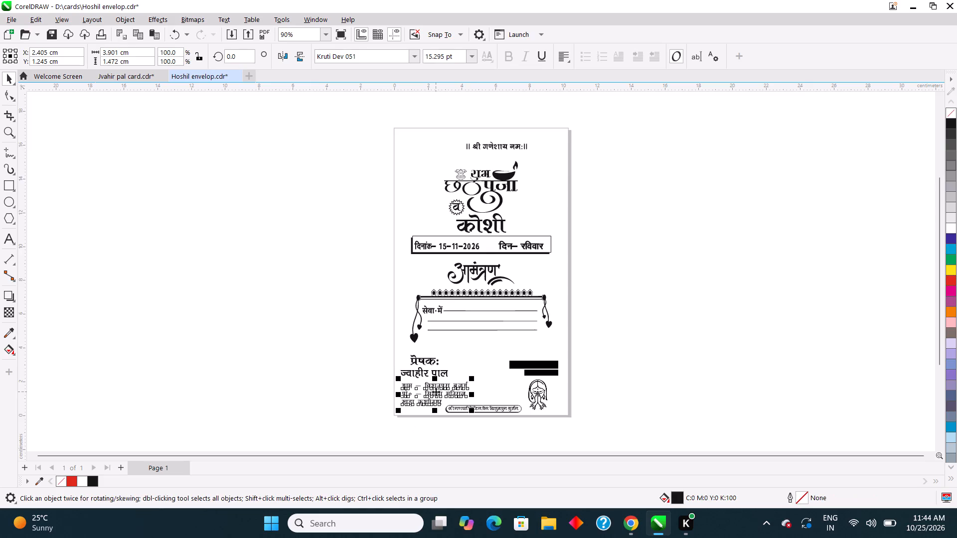
drag(436, 392, 694, 324)
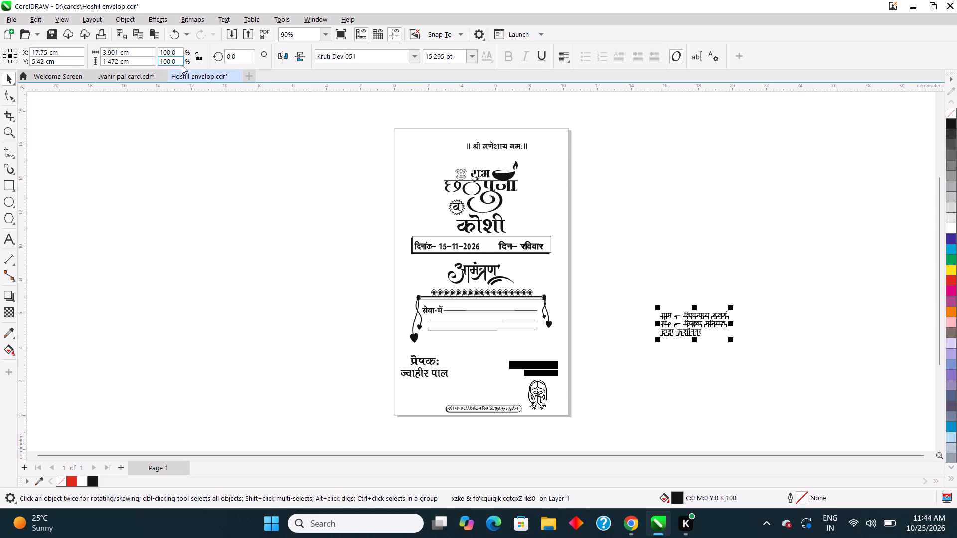
Copy the address block from the bottom of the card, paste it into the envelope and place it below the sender name.
click(118, 77)
scroll(420, 235, down, 2)
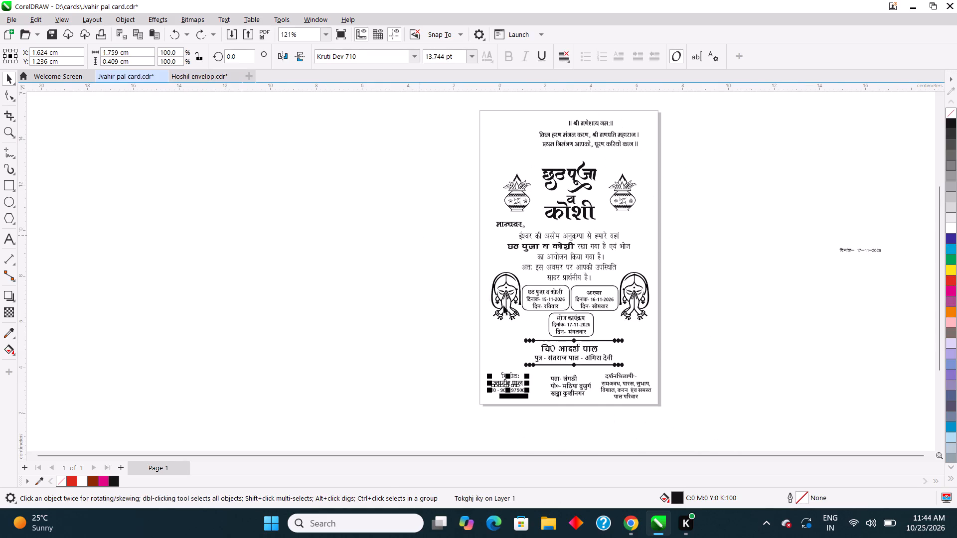
click(562, 382)
right_click(562, 382)
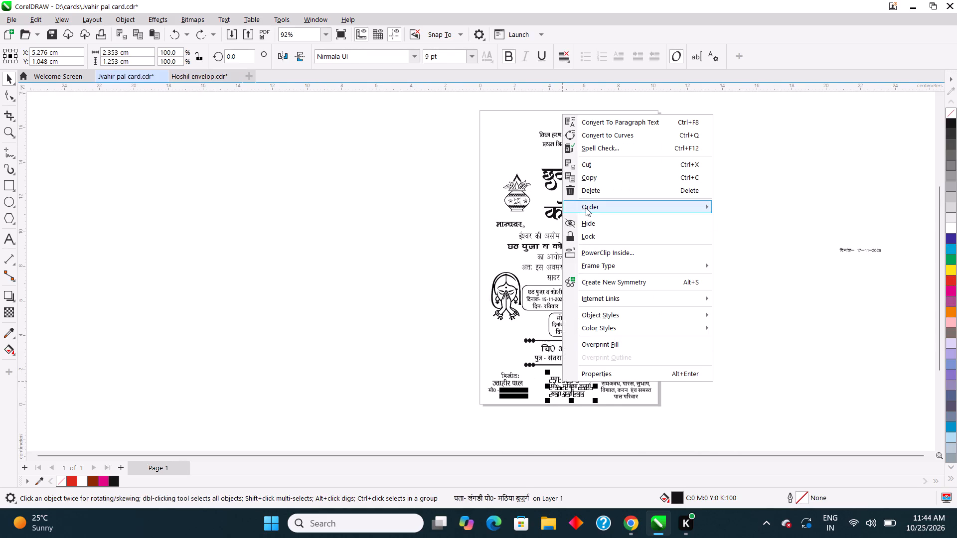
click(591, 179)
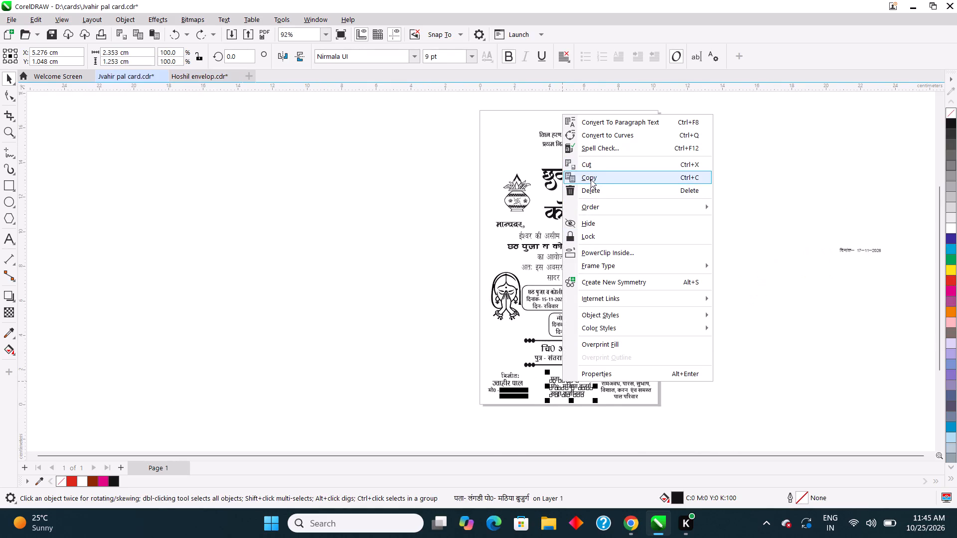
click(204, 76)
right_click(198, 275)
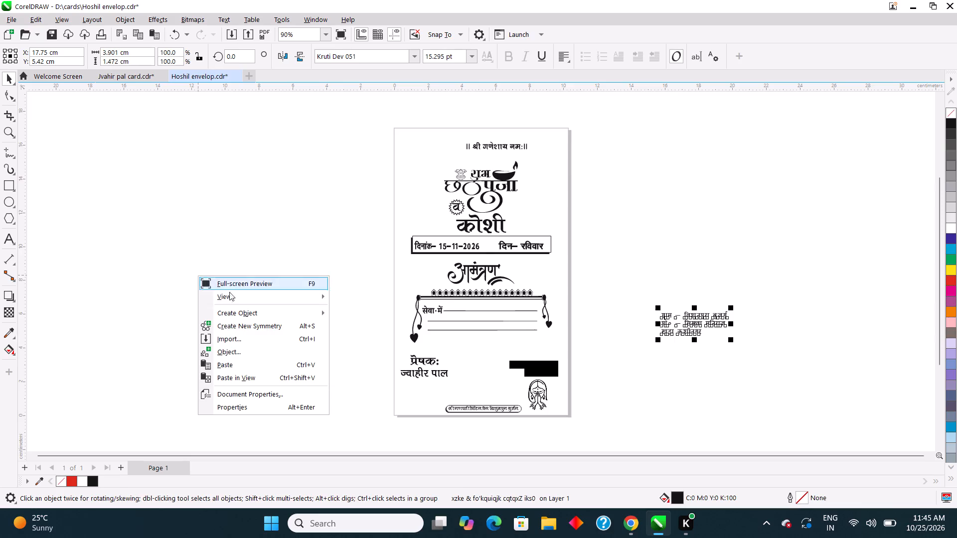
click(237, 365)
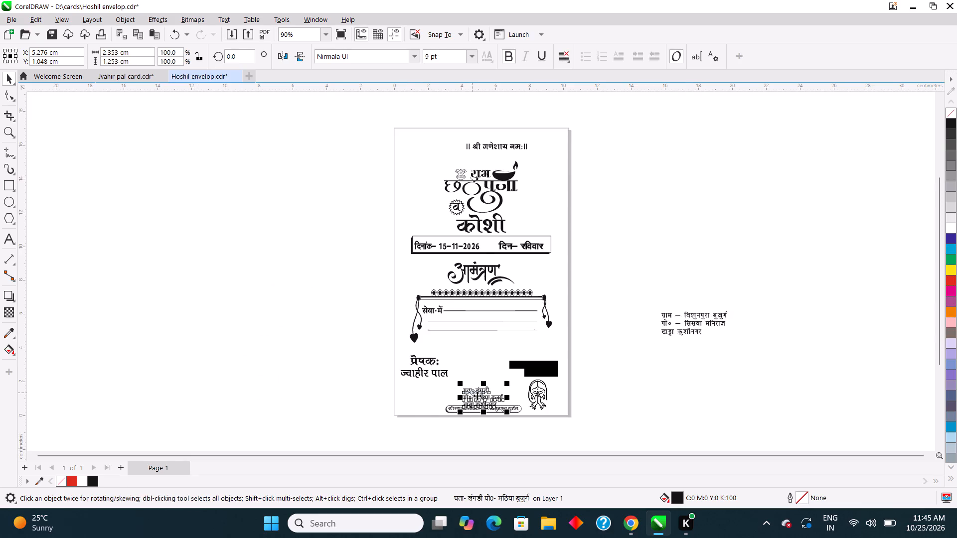
drag(479, 398, 424, 393)
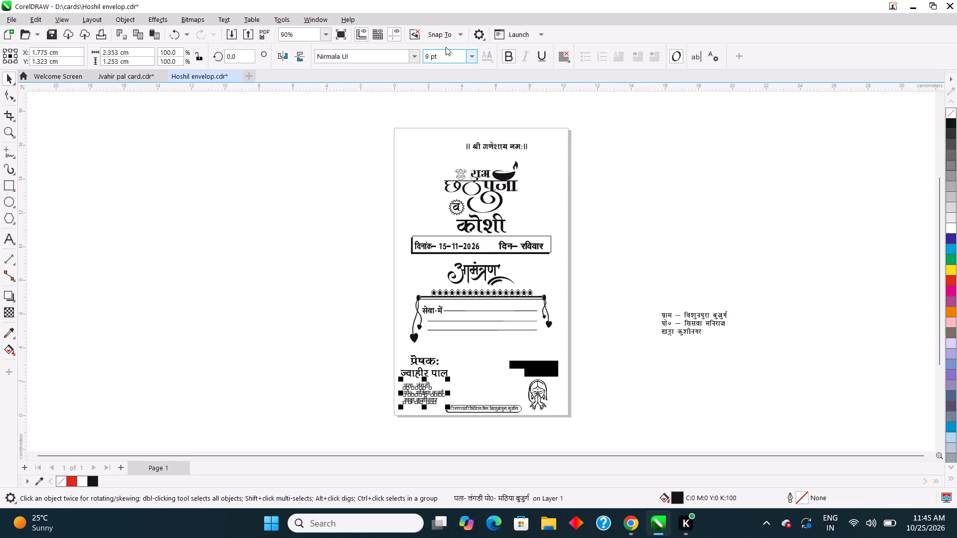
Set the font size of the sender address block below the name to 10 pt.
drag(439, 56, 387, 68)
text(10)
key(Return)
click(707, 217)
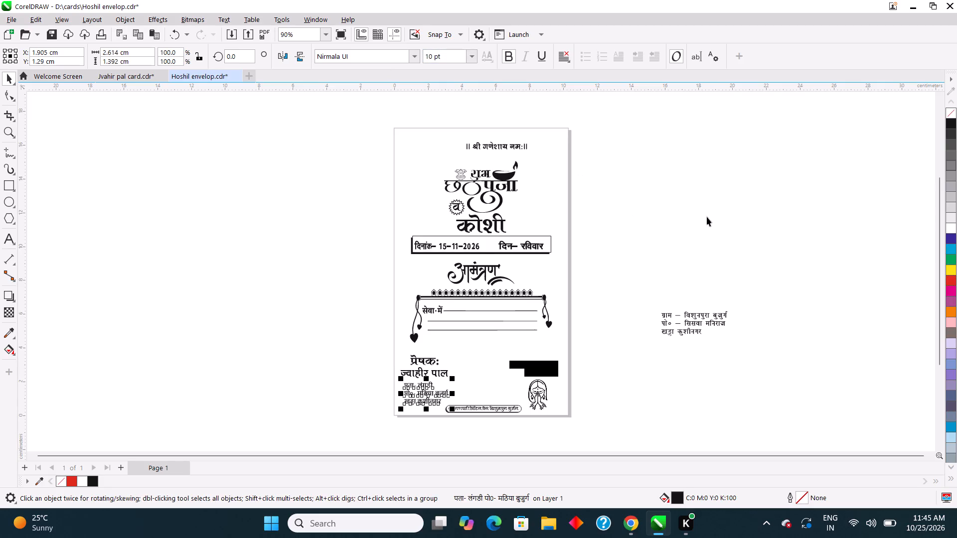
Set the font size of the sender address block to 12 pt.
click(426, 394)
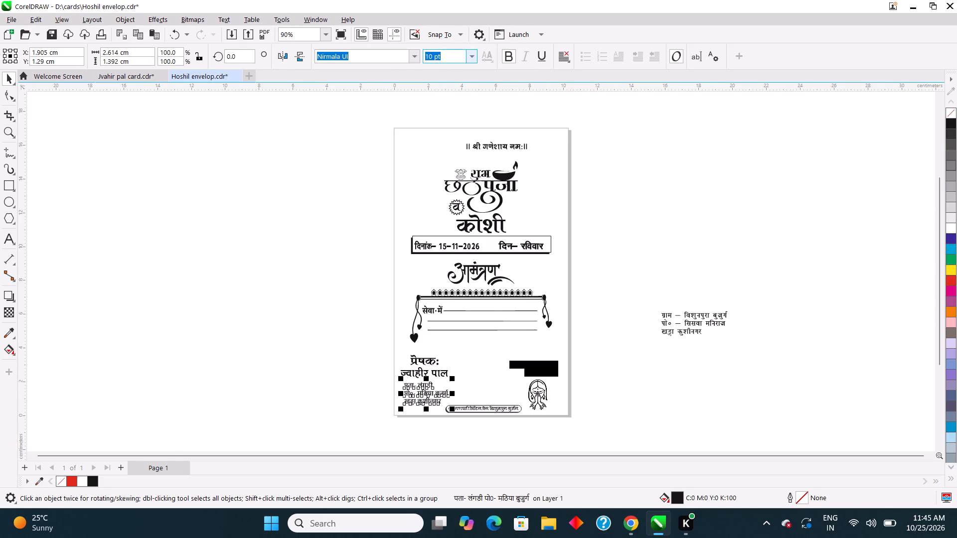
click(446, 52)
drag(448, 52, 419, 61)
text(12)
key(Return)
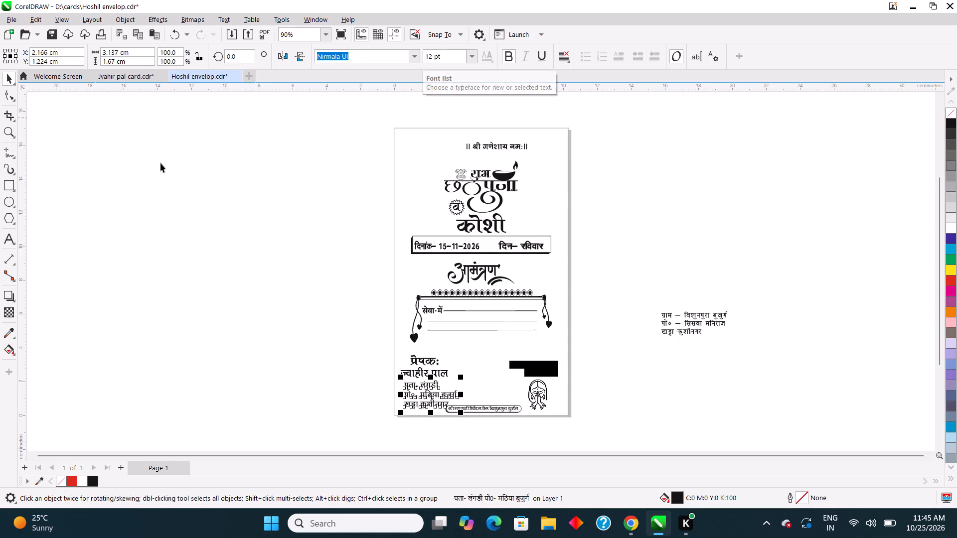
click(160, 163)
Nudge the sender address block up by 0.025 cm and left by 0.05 cm.
click(428, 394)
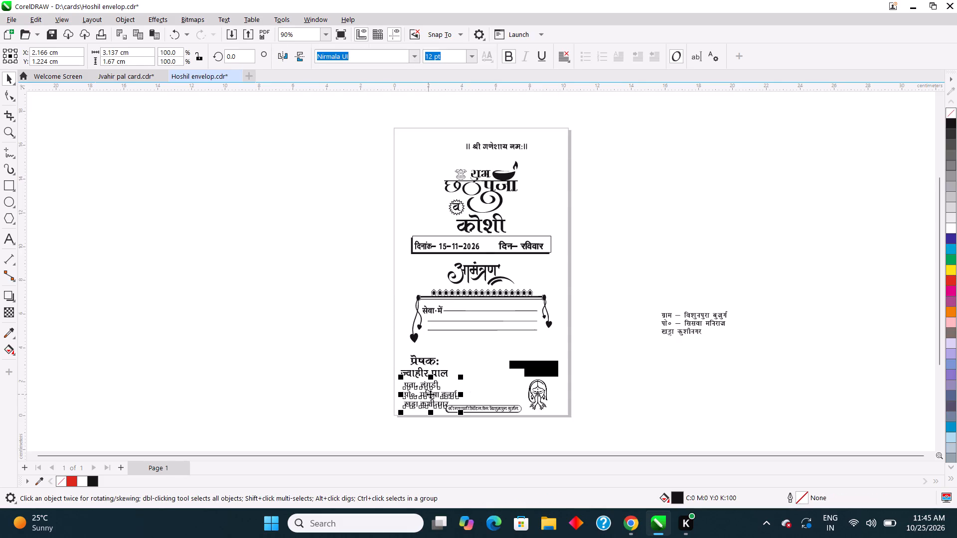
key(Up)
key(Left)
key(Left)
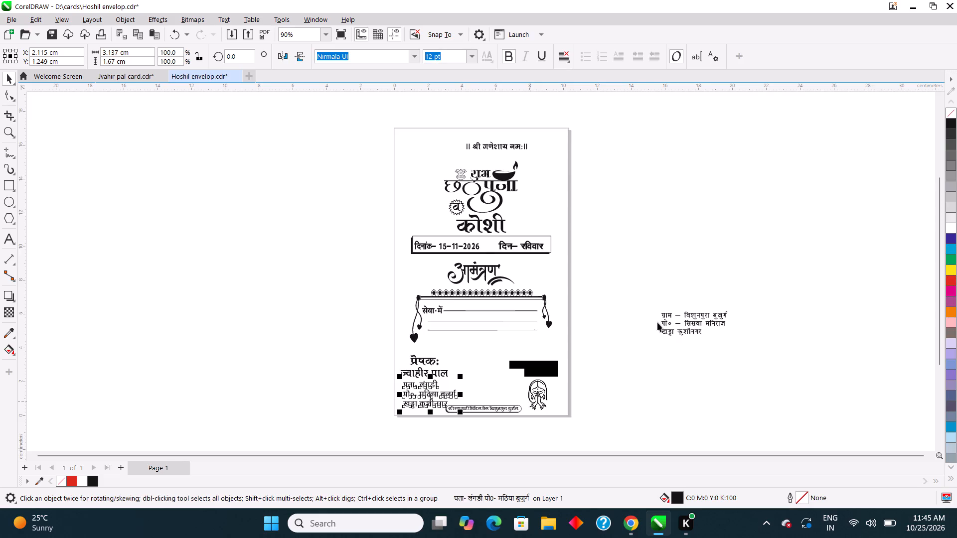
Set the font size of the sender address block to 11 pt.
drag(446, 57, 445, 56)
drag(445, 56, 411, 56)
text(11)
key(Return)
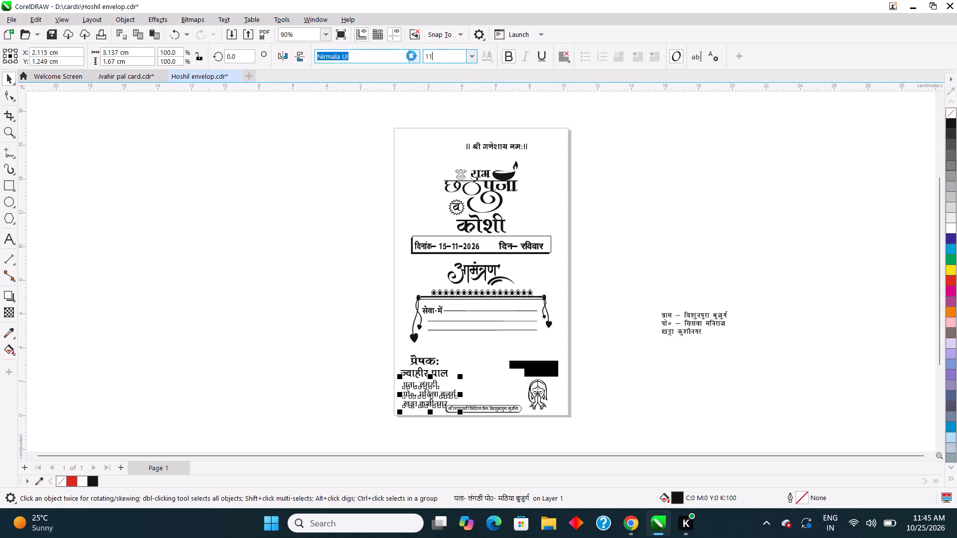
click(288, 285)
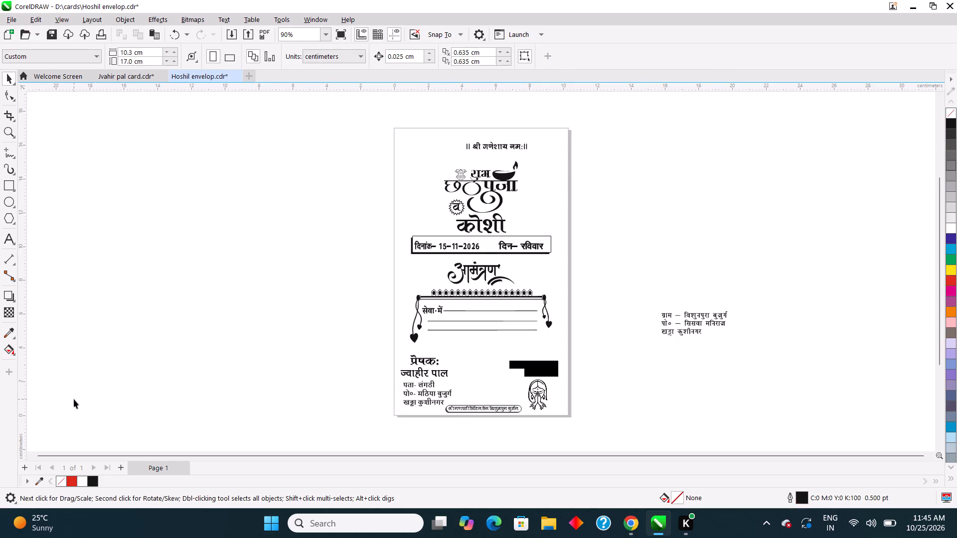
Delete the old sender address block from the empty area beside the page.
click(698, 317)
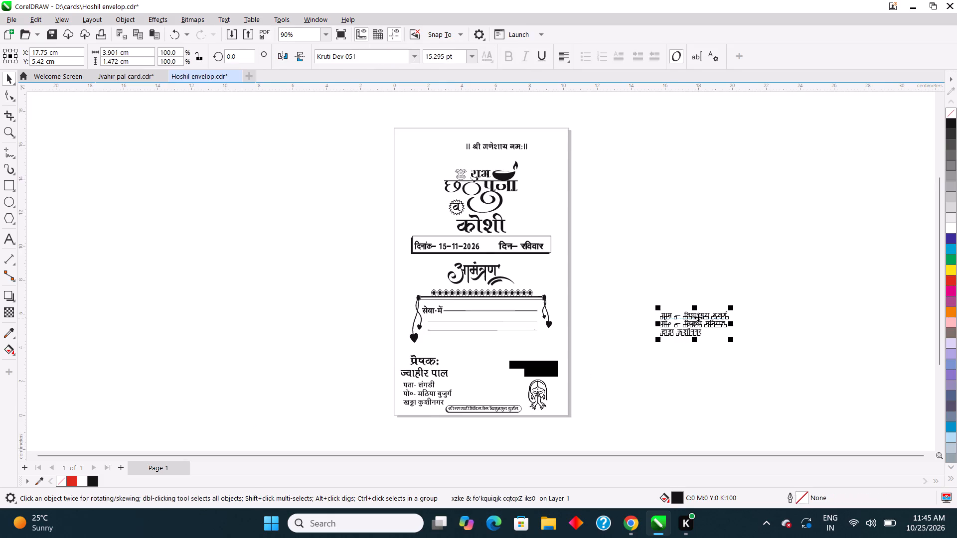
key(BackSpace)
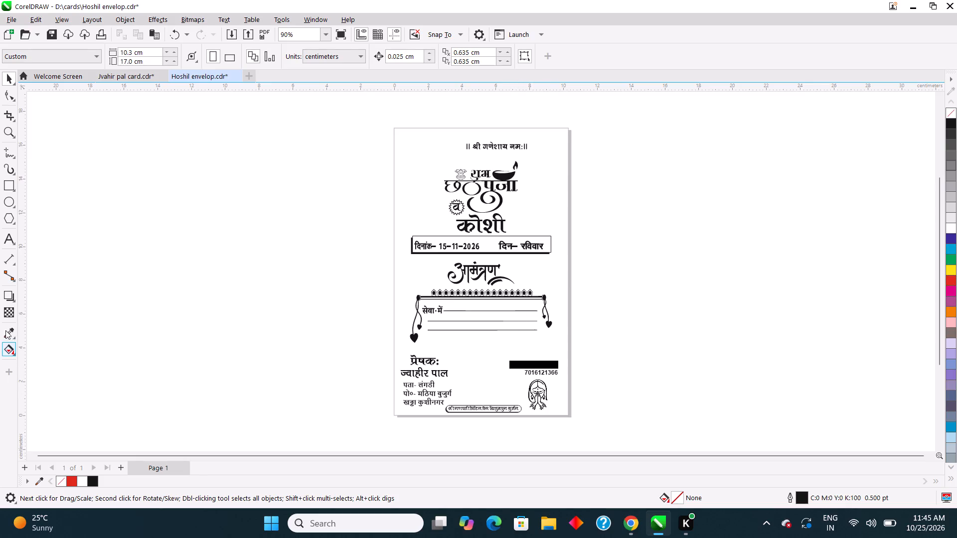
Set the font size of the mobile number text above the praying figure to 12 pt.
click(12, 235)
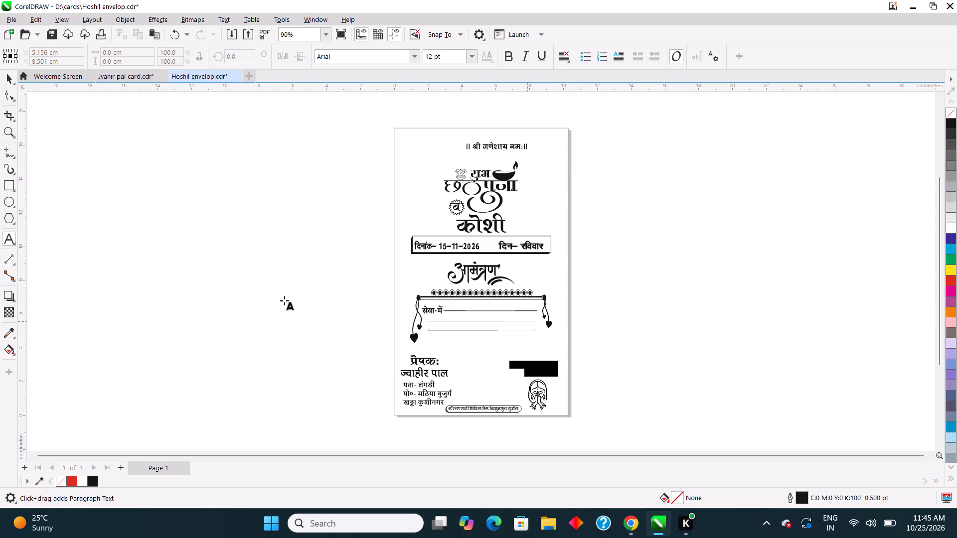
click(3, 78)
click(529, 369)
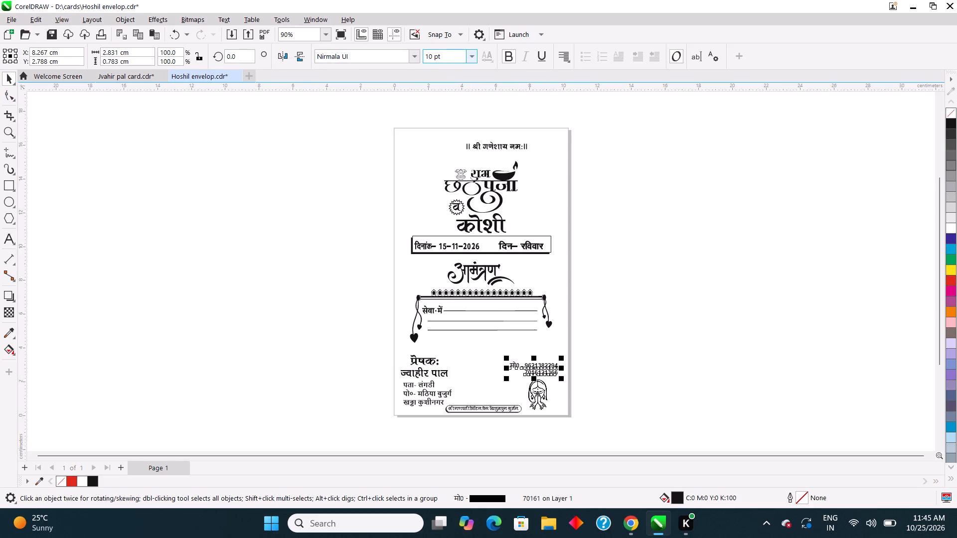
drag(447, 56, 409, 63)
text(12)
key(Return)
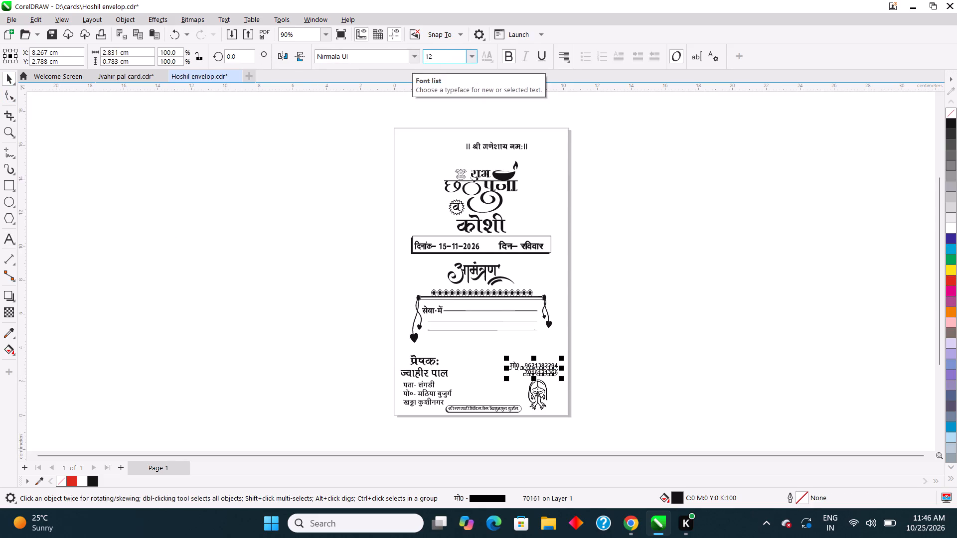
click(645, 296)
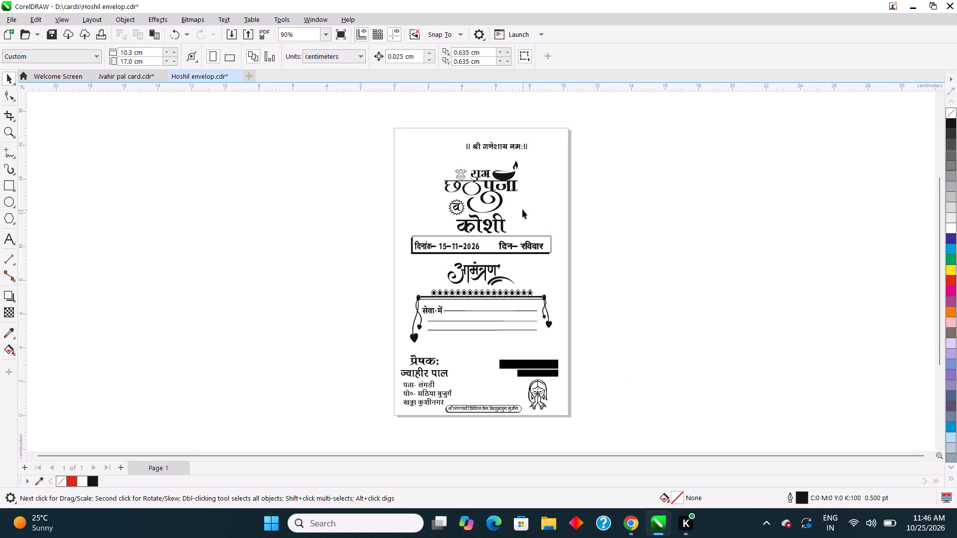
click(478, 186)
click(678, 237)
Replace the first mobile number above the praying figure with the host's phone number, keeping the मो0 prefix.
click(5, 241)
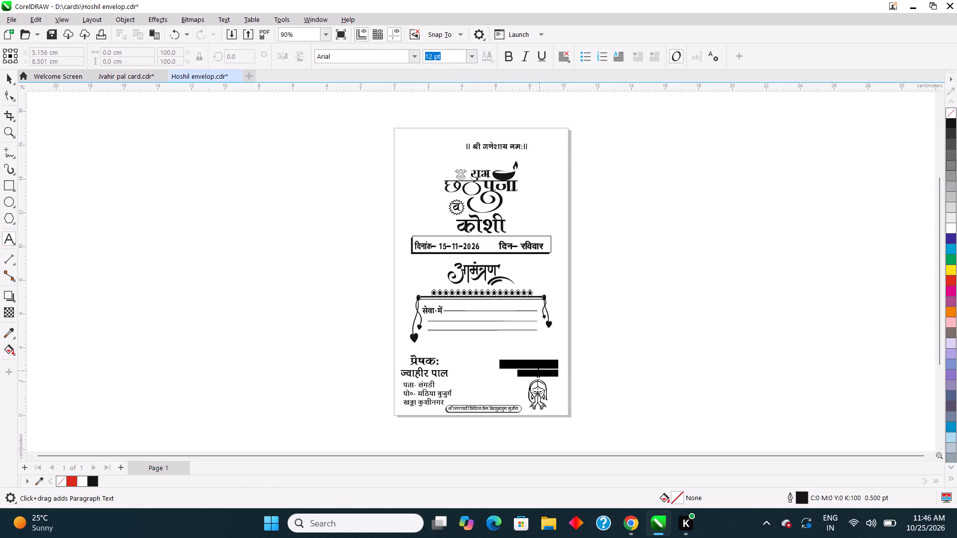
drag(518, 365, 559, 365)
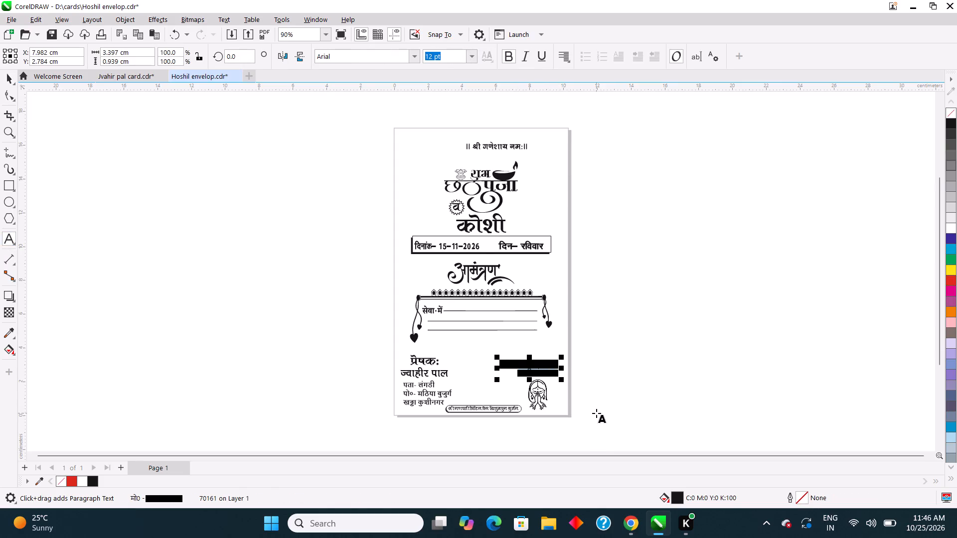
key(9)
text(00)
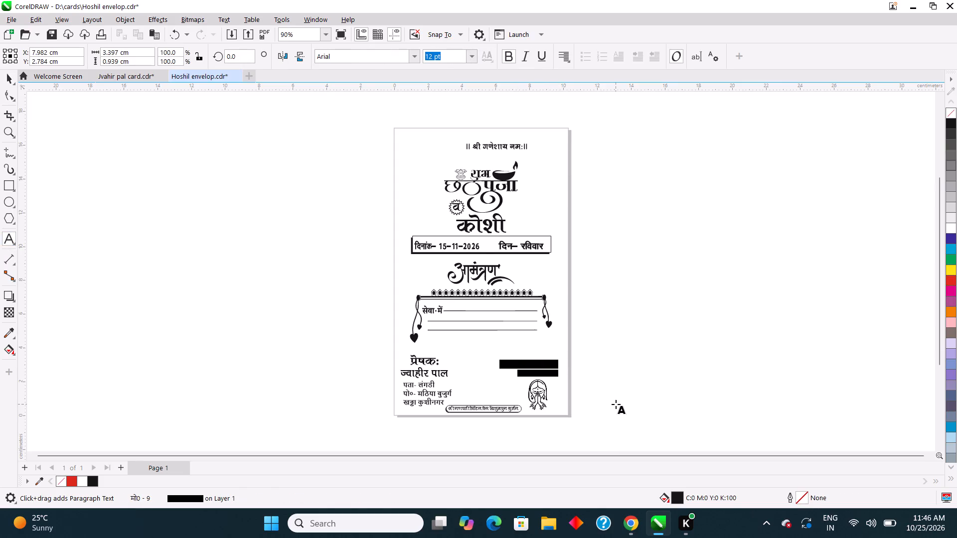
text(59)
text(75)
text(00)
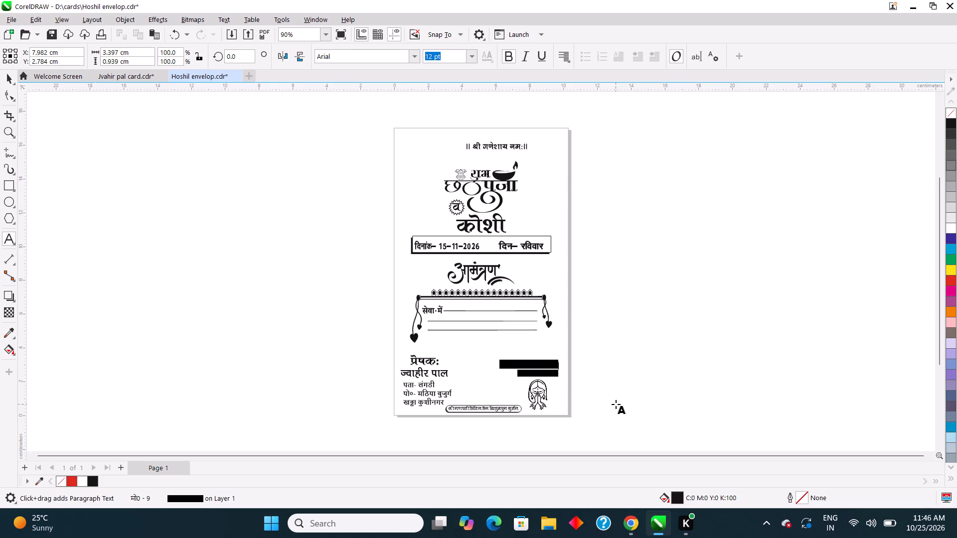
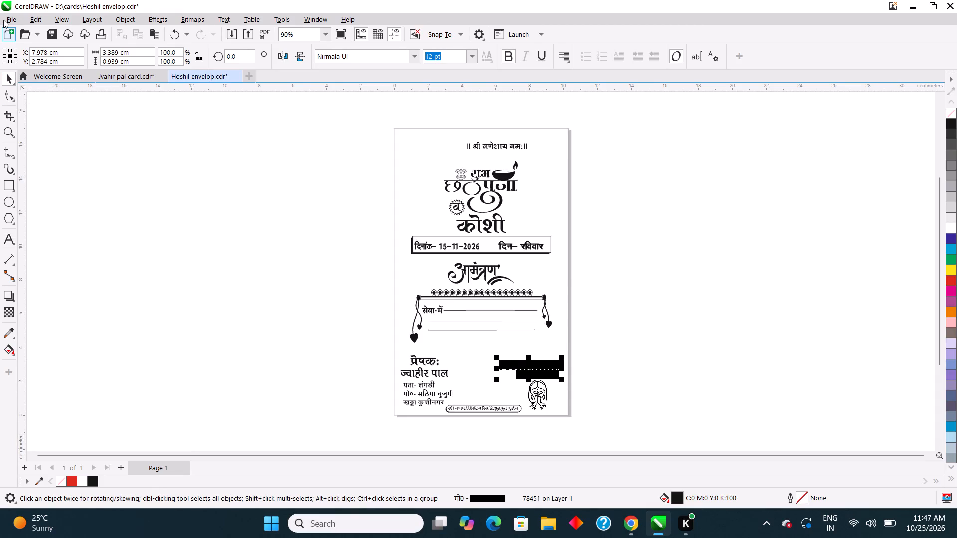
Save the edited envelope drawing in the cards folder as a new CDR file named "Jvahul envelop".
click(3, 20)
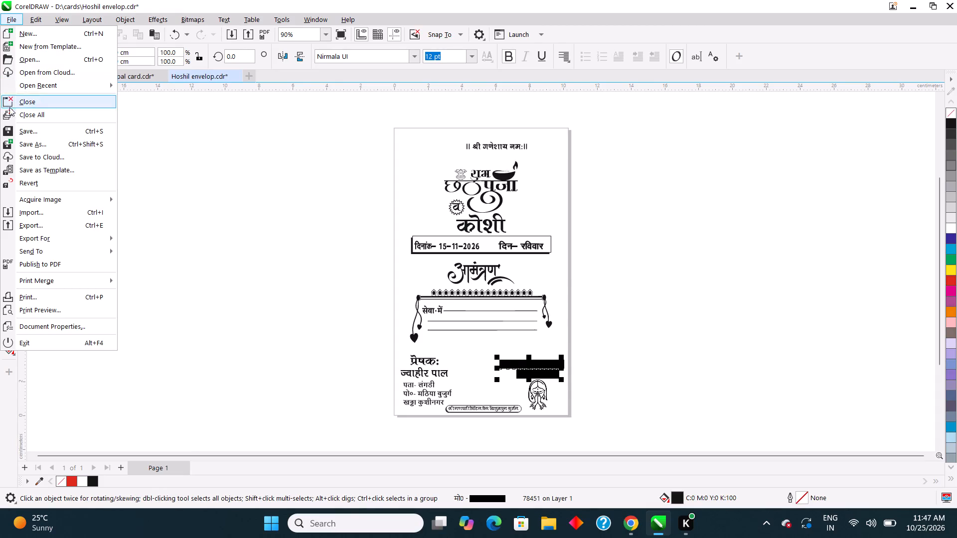
click(16, 142)
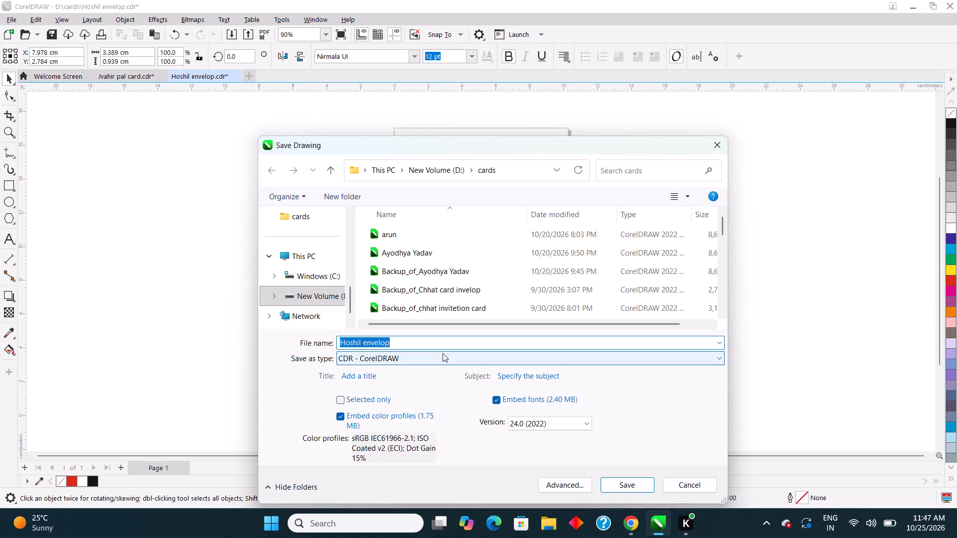
key(BackSpace)
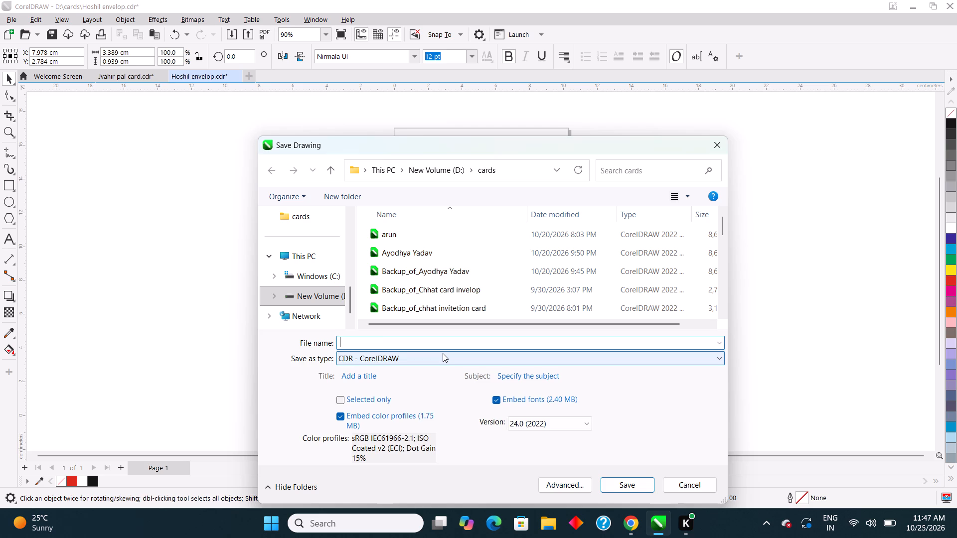
key(shift+j)
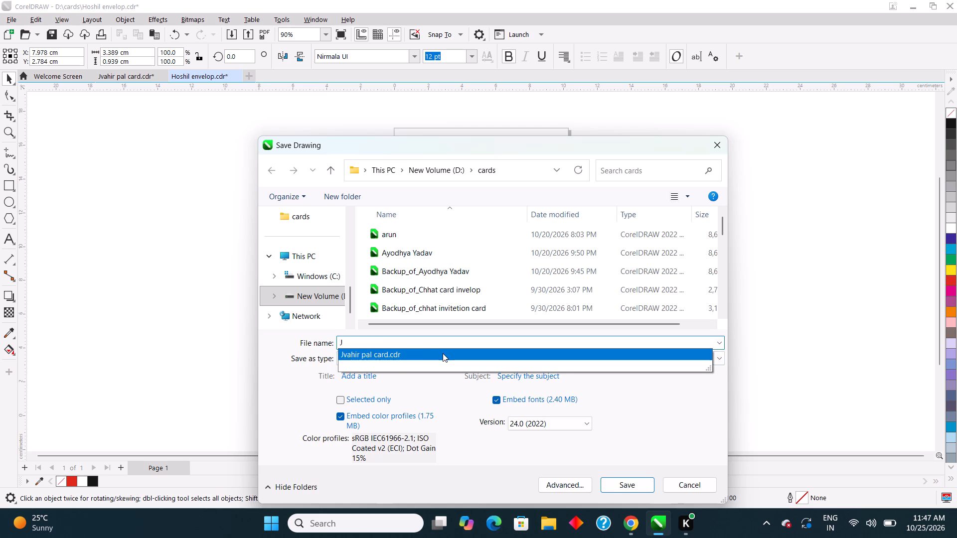
text(va)
text(hul)
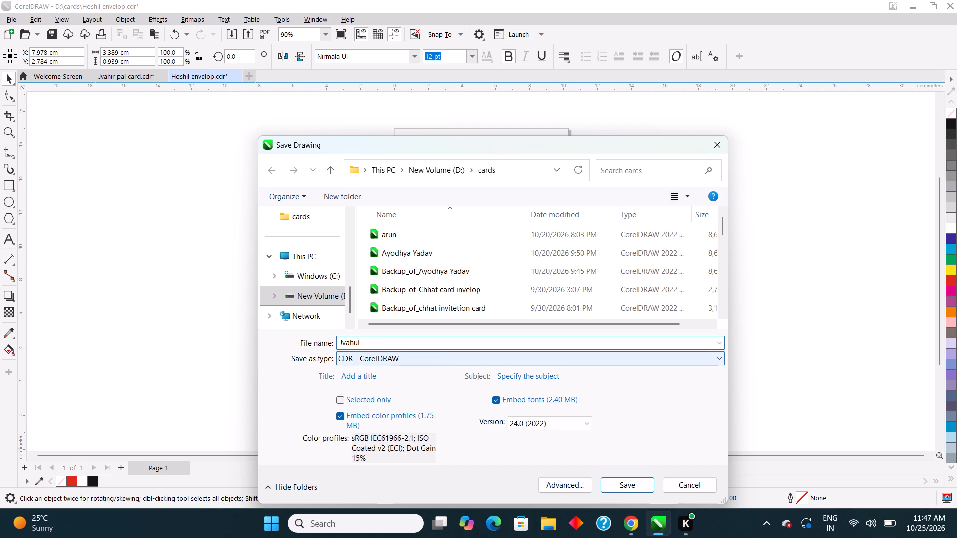
key(space)
key(e)
text(nve)
text(lop)
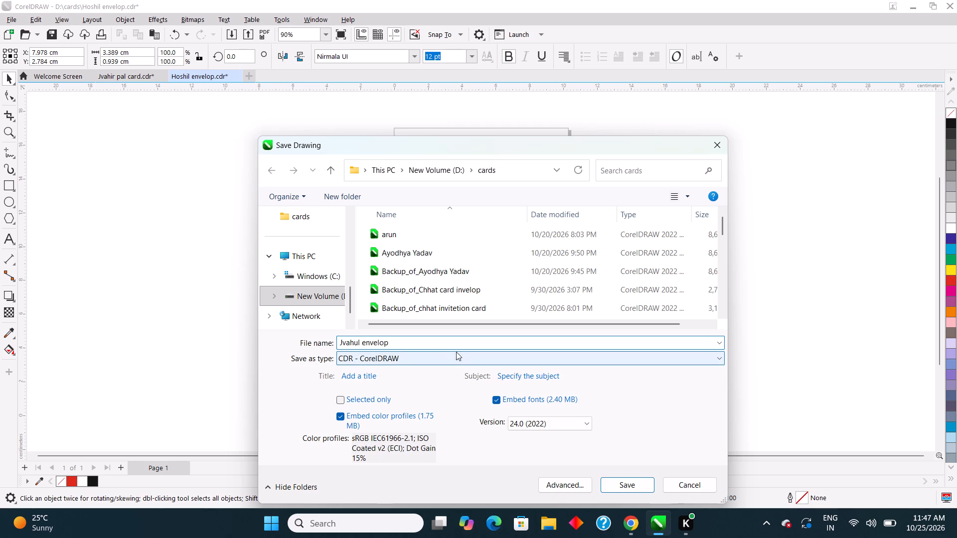
click(623, 487)
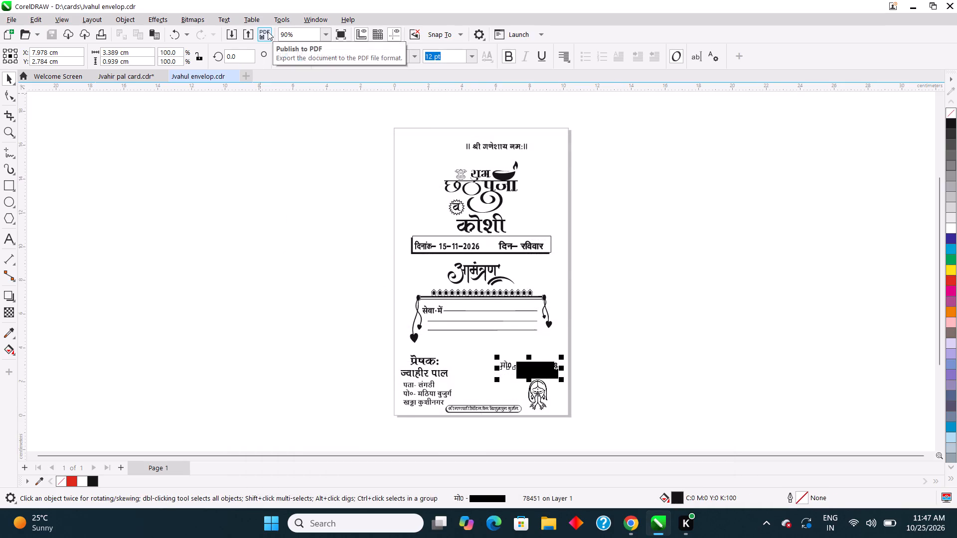
Publish the envelope to PDF as "Jvahul envelop" in the Downloads folder, using the Document Distribution preset.
click(268, 31)
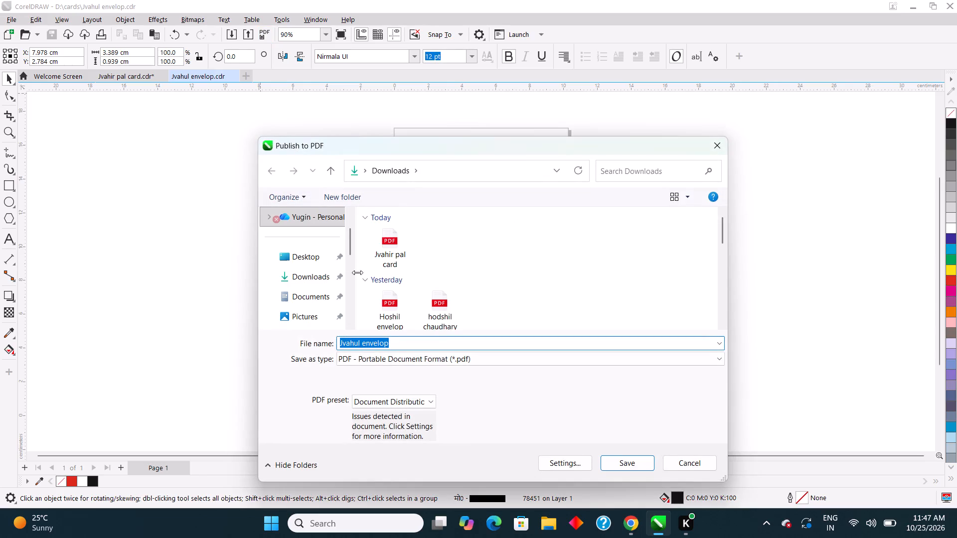
click(636, 463)
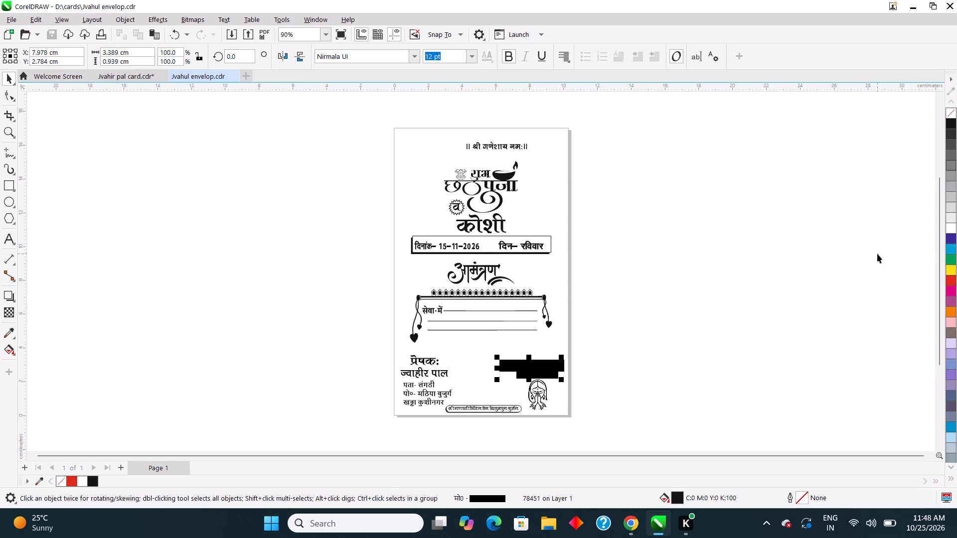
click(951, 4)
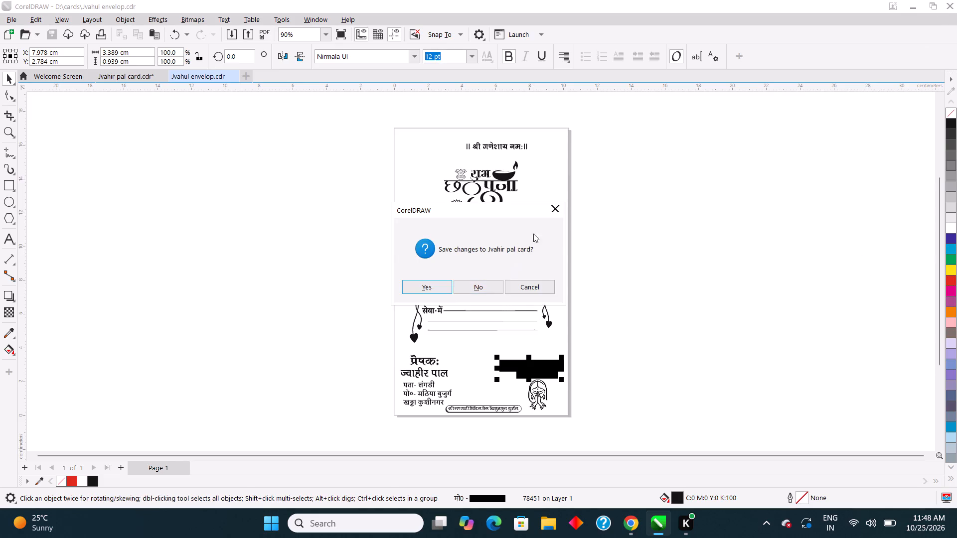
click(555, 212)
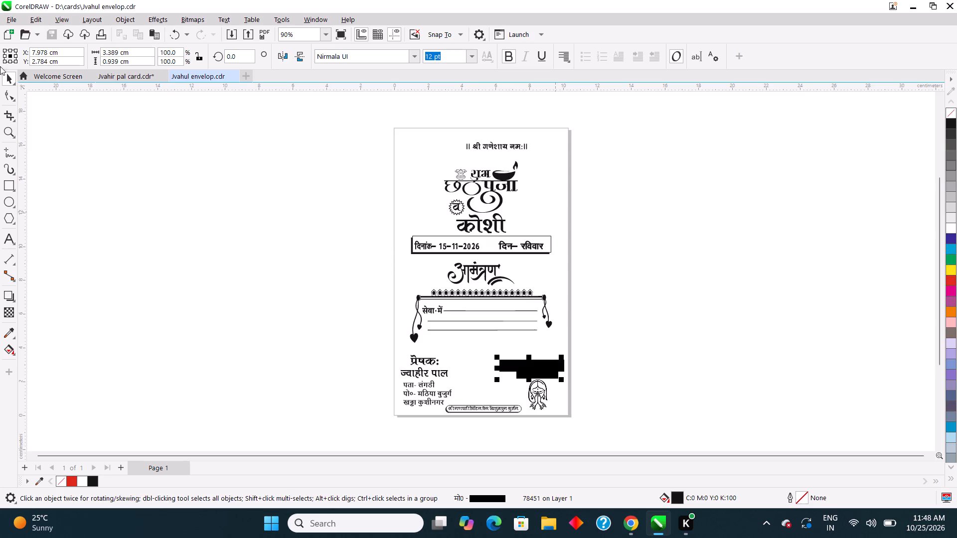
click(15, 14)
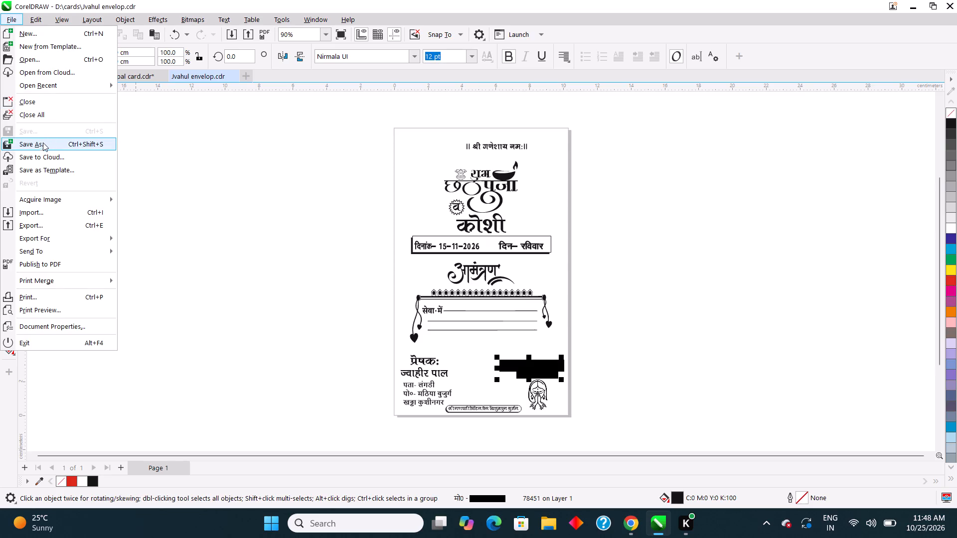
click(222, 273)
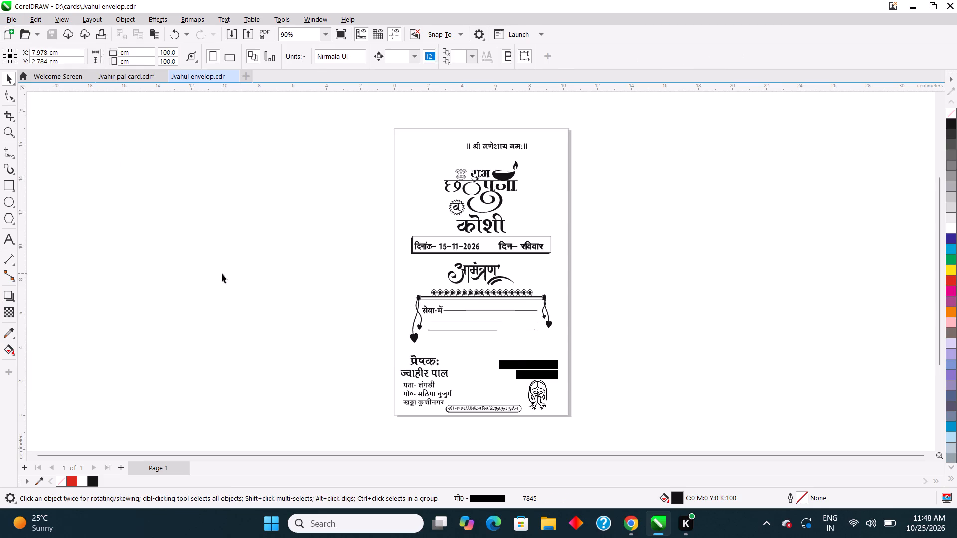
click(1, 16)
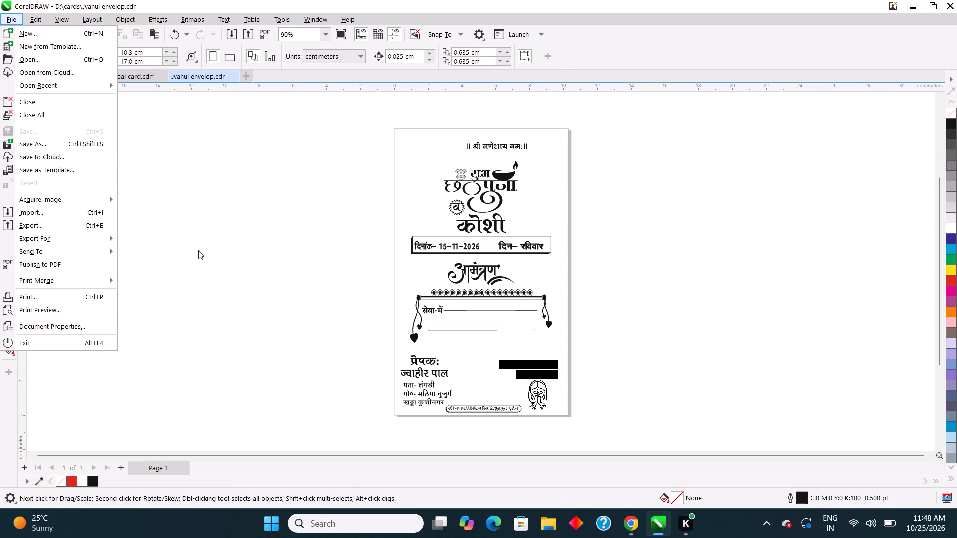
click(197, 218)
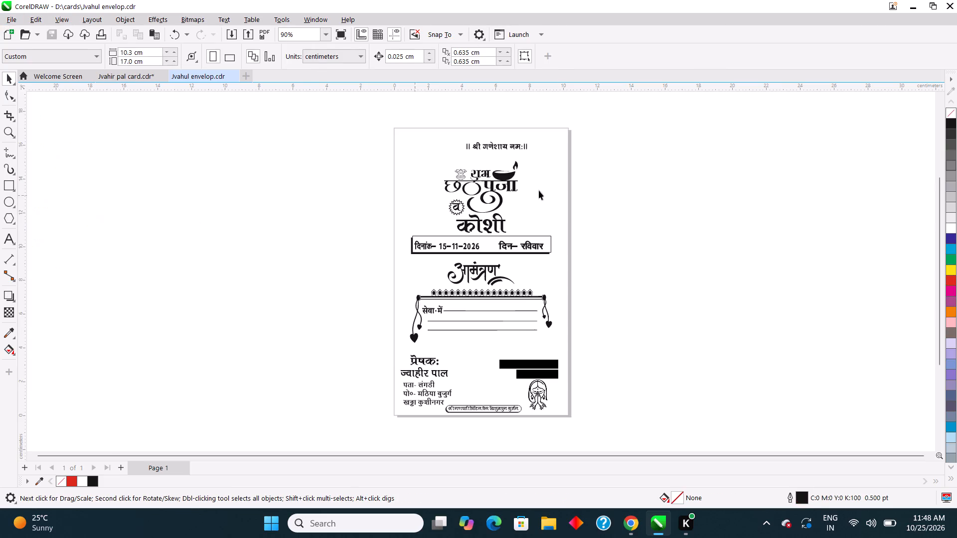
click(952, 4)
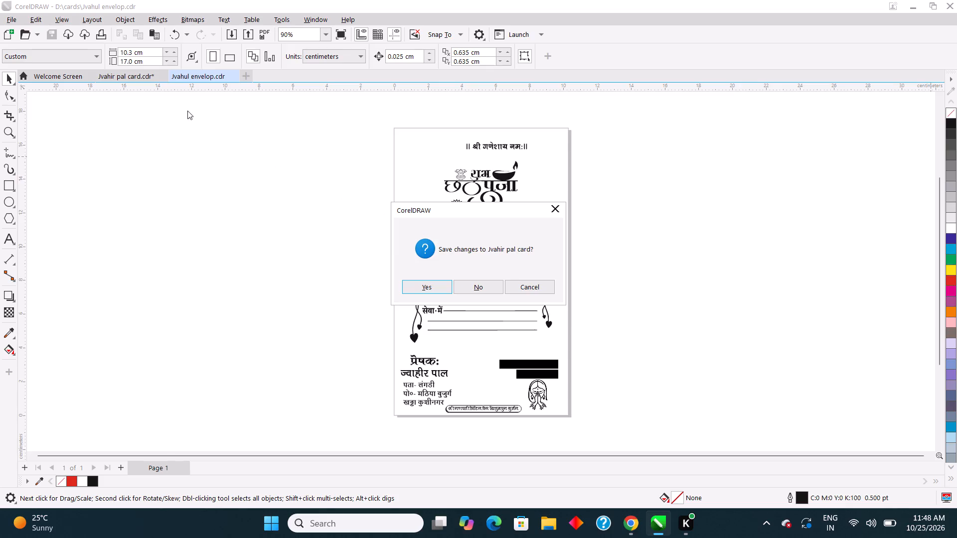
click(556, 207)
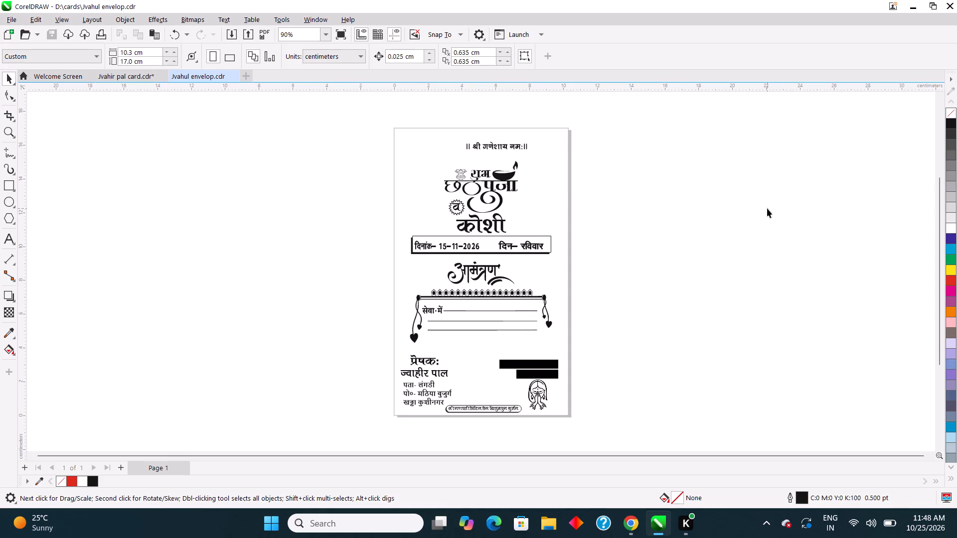
Exit CorelDRAW, discarding the unsaved changes to the invitation card drawing.
click(948, 5)
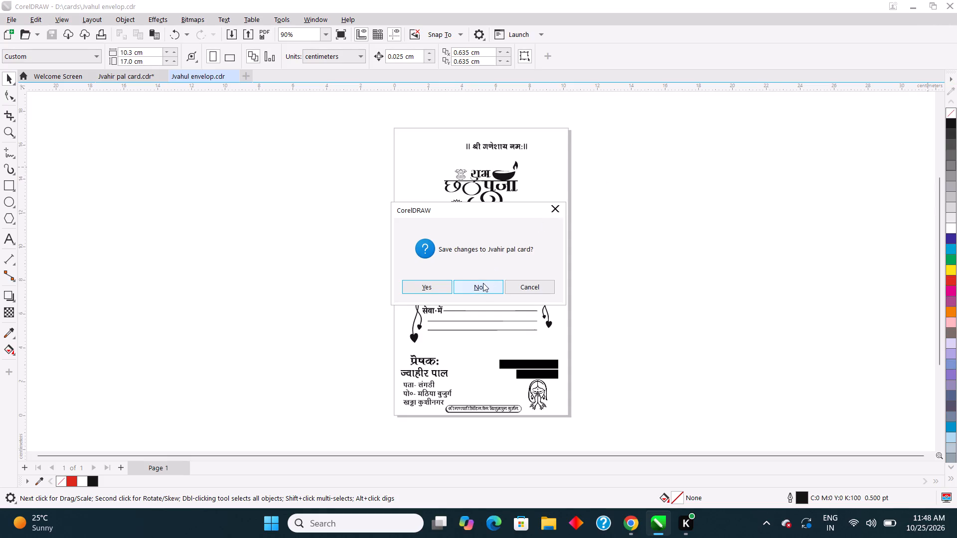
click(483, 283)
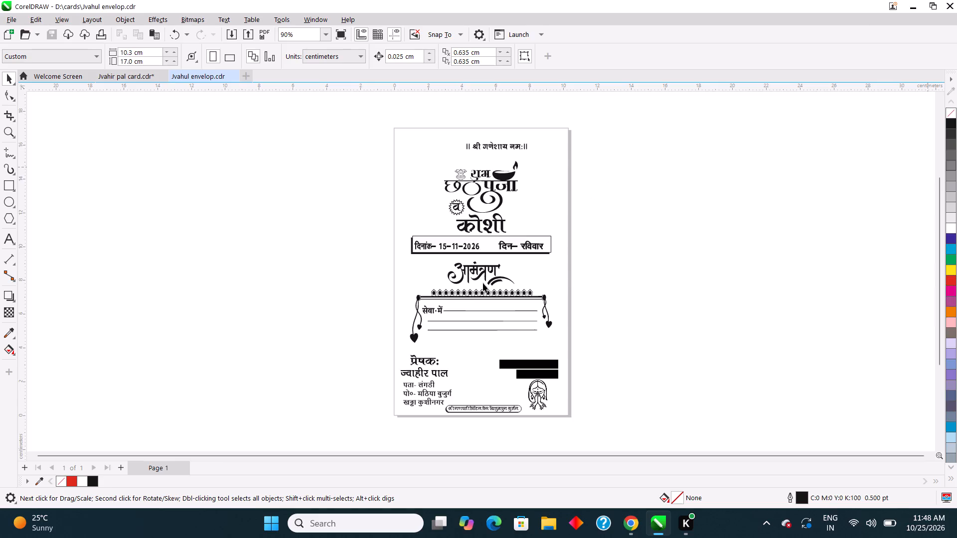